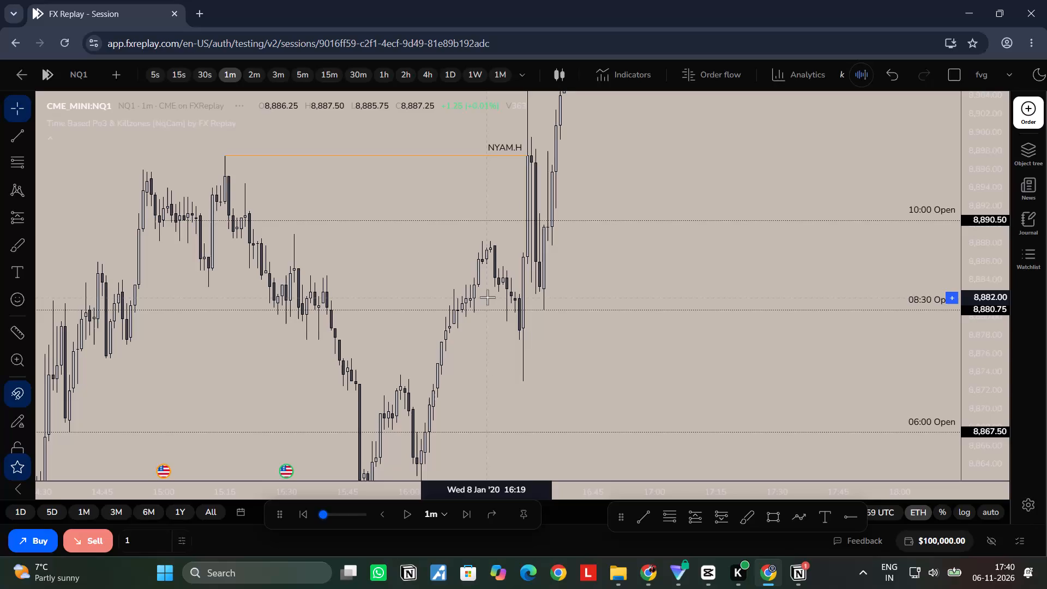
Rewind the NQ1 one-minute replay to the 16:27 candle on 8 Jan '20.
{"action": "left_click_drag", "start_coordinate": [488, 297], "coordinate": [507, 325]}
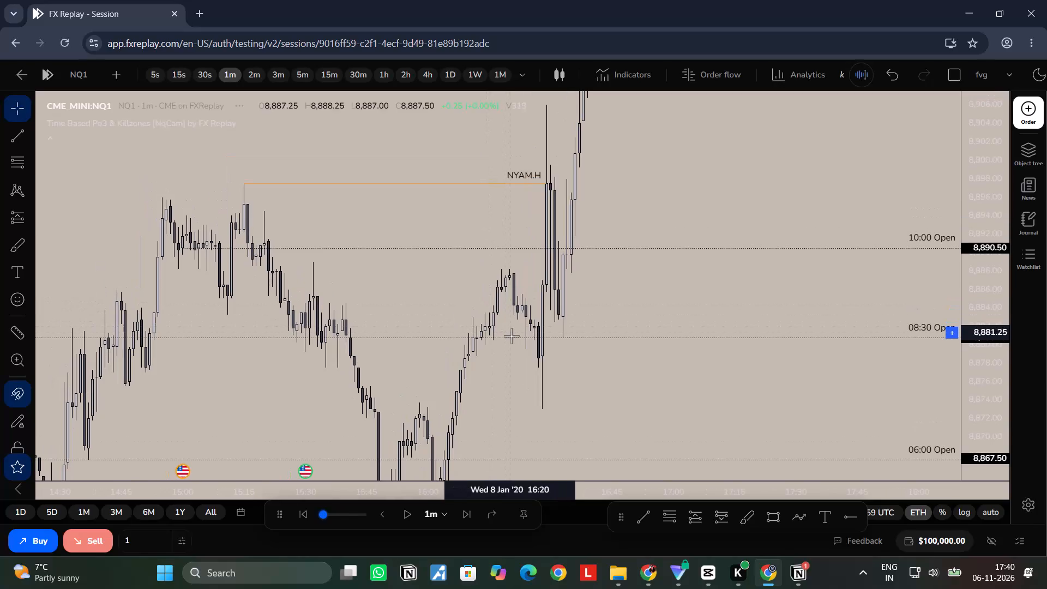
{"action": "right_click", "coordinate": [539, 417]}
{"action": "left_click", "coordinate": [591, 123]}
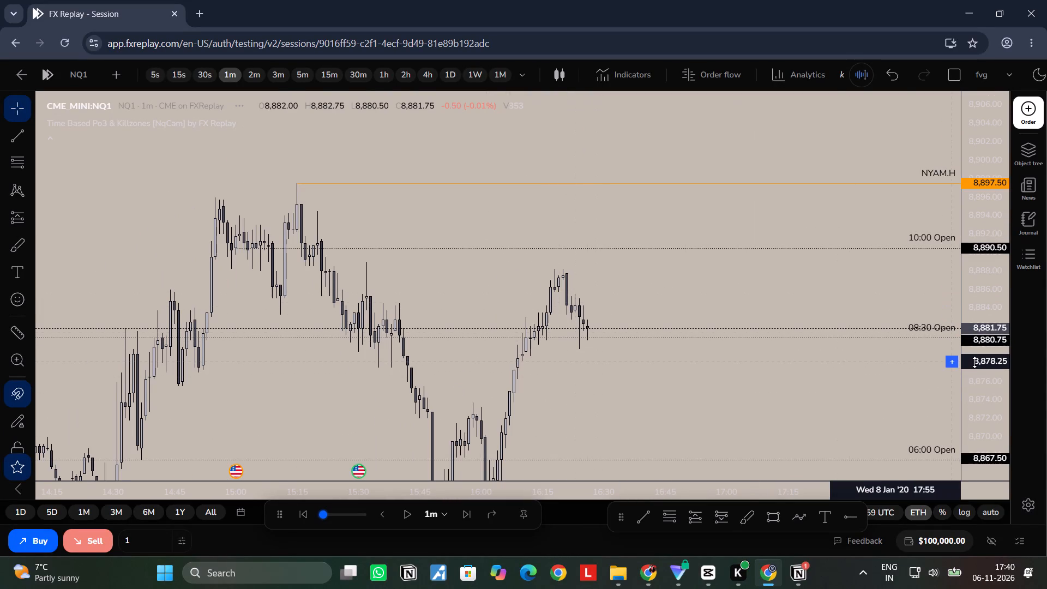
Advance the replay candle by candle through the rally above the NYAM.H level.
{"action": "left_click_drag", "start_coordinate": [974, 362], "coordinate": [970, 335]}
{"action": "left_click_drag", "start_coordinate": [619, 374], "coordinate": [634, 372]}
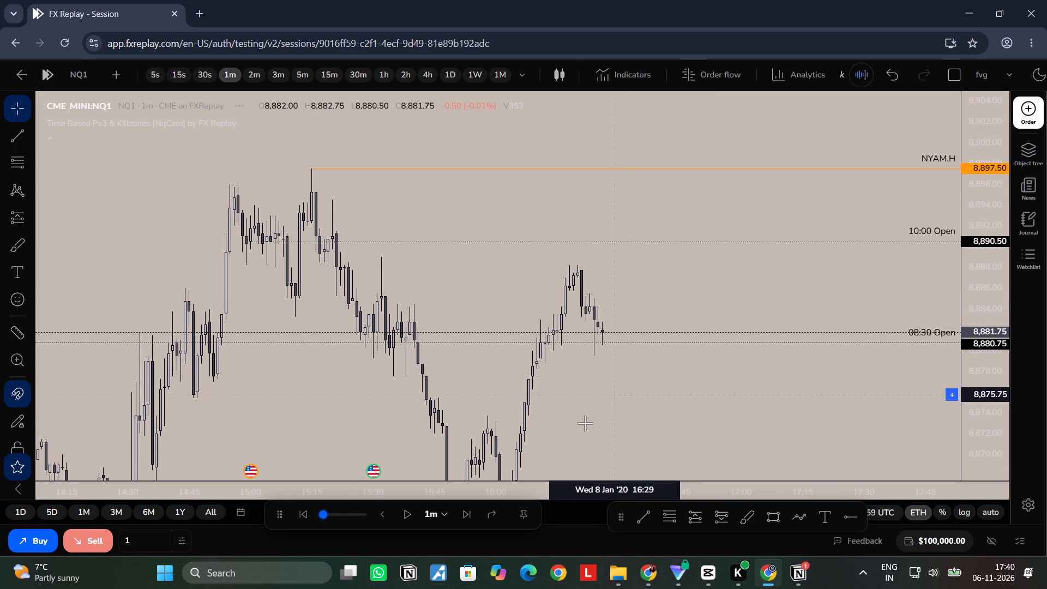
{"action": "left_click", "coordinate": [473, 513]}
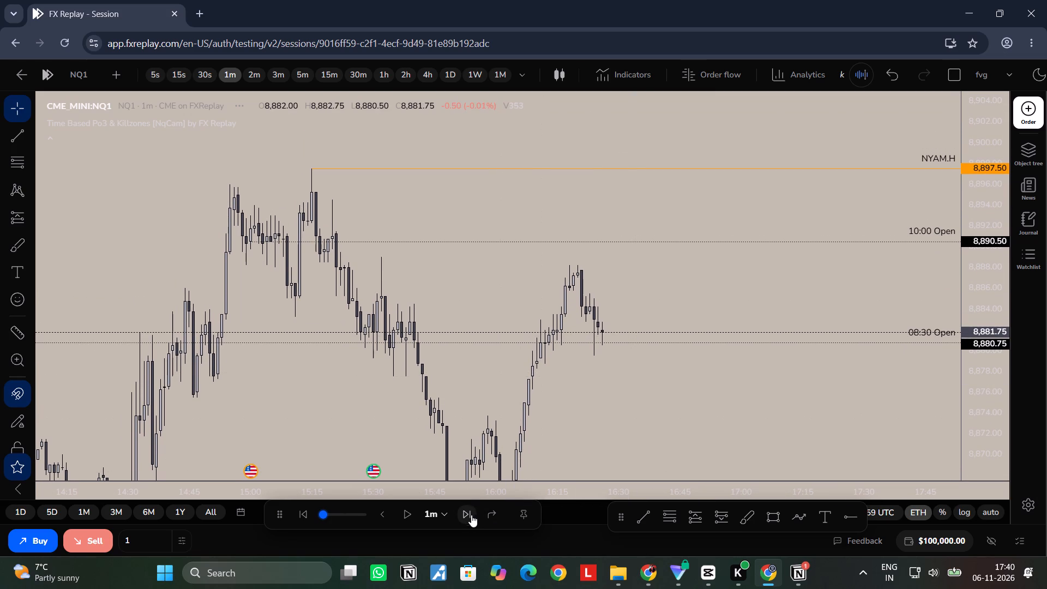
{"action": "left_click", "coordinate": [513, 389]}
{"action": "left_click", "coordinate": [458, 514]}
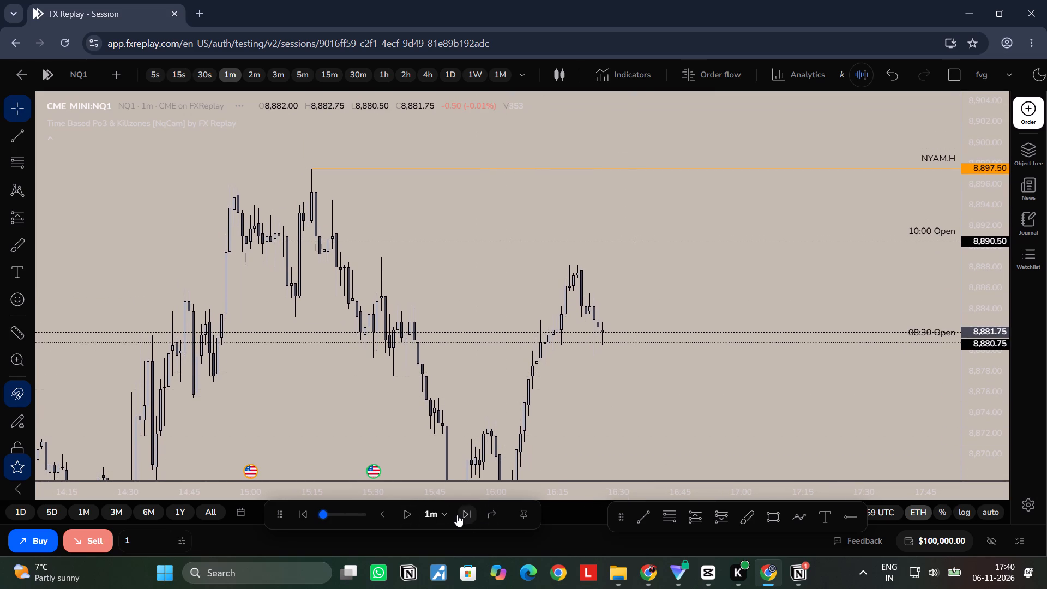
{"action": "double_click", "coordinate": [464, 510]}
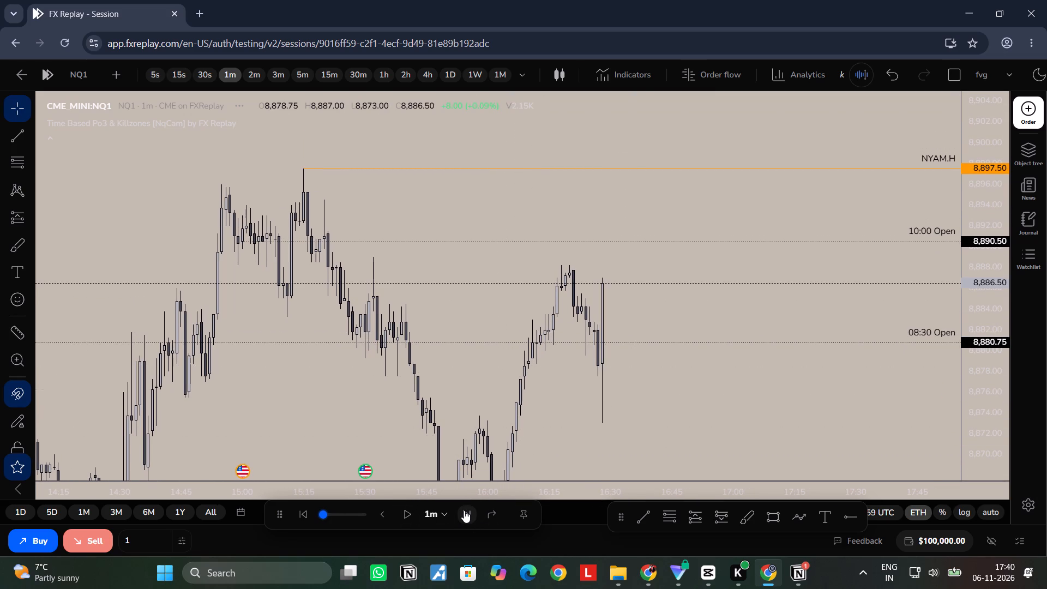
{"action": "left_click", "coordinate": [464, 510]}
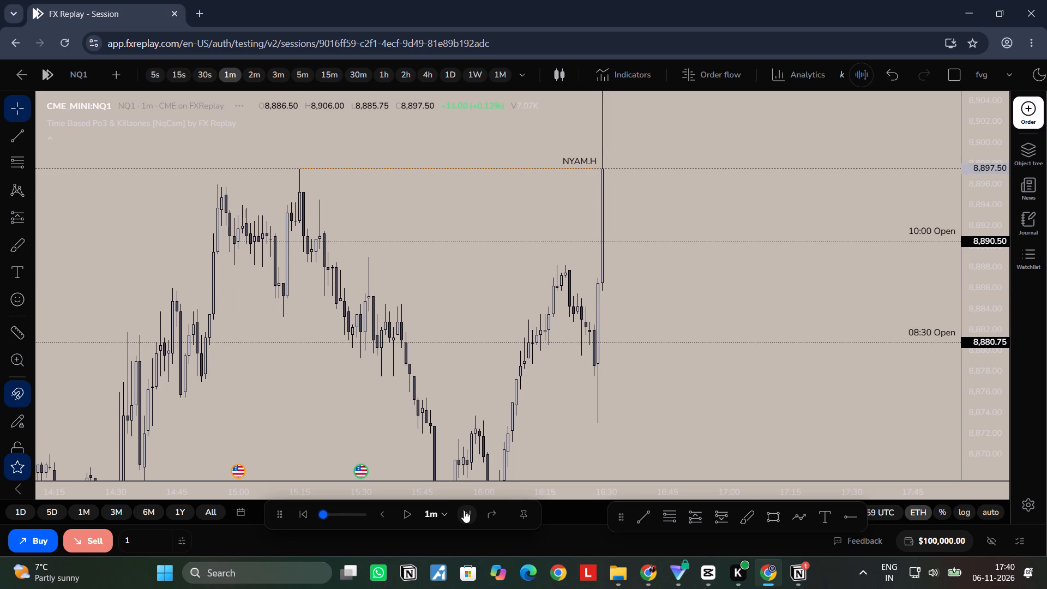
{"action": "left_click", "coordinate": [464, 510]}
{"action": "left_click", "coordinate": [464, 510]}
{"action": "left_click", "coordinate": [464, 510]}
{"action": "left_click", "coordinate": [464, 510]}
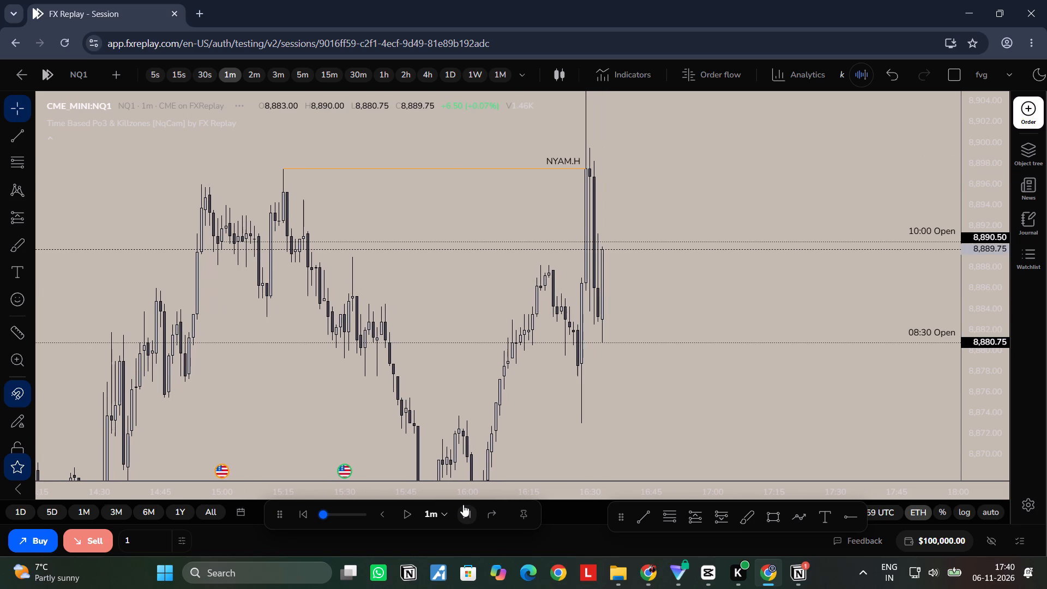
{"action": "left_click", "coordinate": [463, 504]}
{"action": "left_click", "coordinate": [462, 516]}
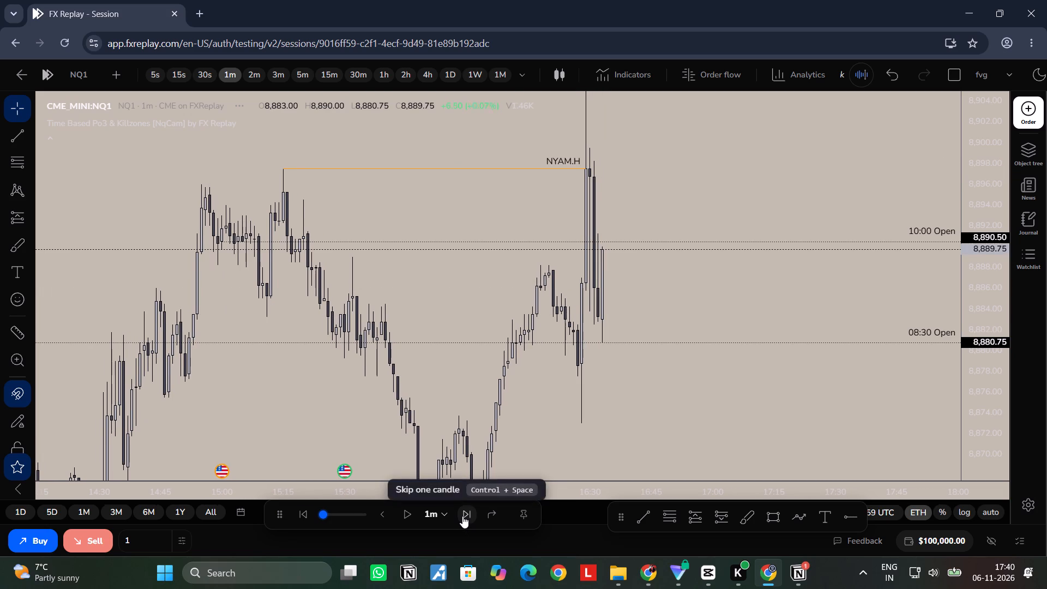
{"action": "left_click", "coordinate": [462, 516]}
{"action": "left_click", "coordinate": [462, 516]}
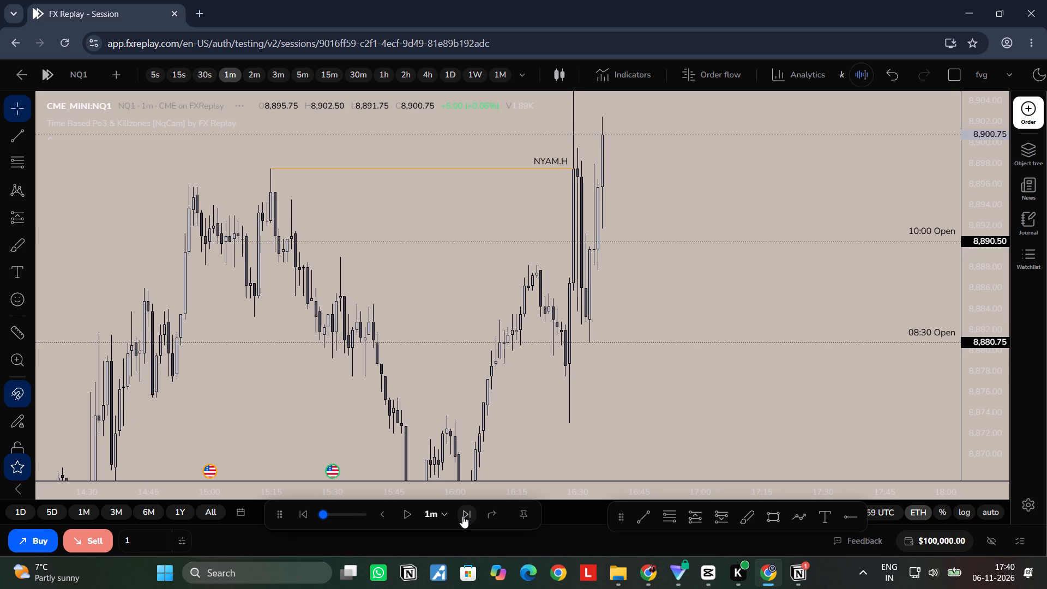
Rewind the replay to the 16:28 candle on 8 Jan '20 and frame the recent price action.
{"action": "left_click_drag", "start_coordinate": [512, 420], "coordinate": [516, 394]}
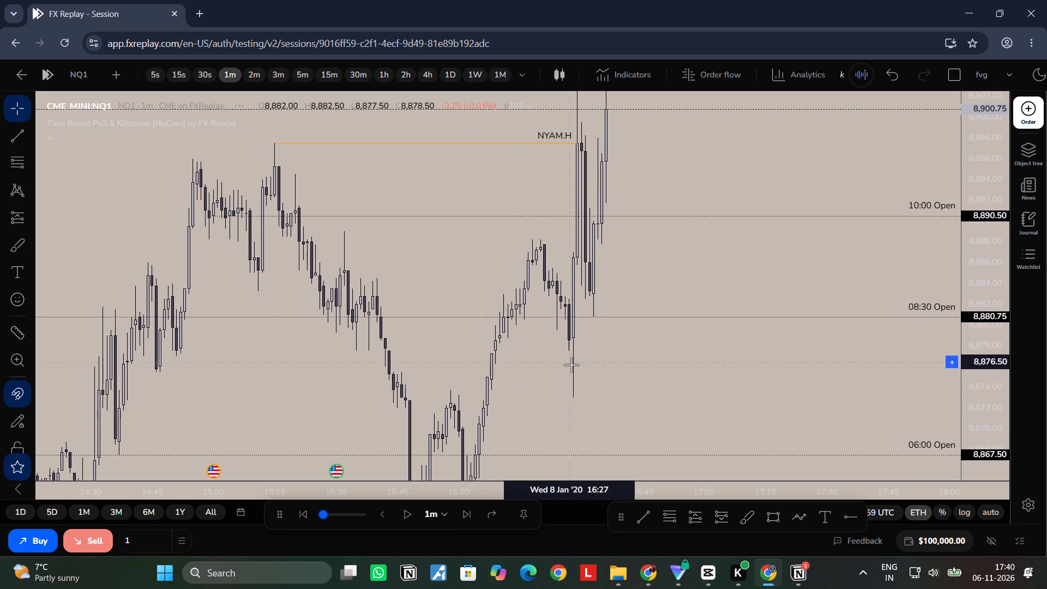
{"action": "left_click_drag", "start_coordinate": [579, 398], "coordinate": [574, 379]}
{"action": "right_click", "coordinate": [569, 386]}
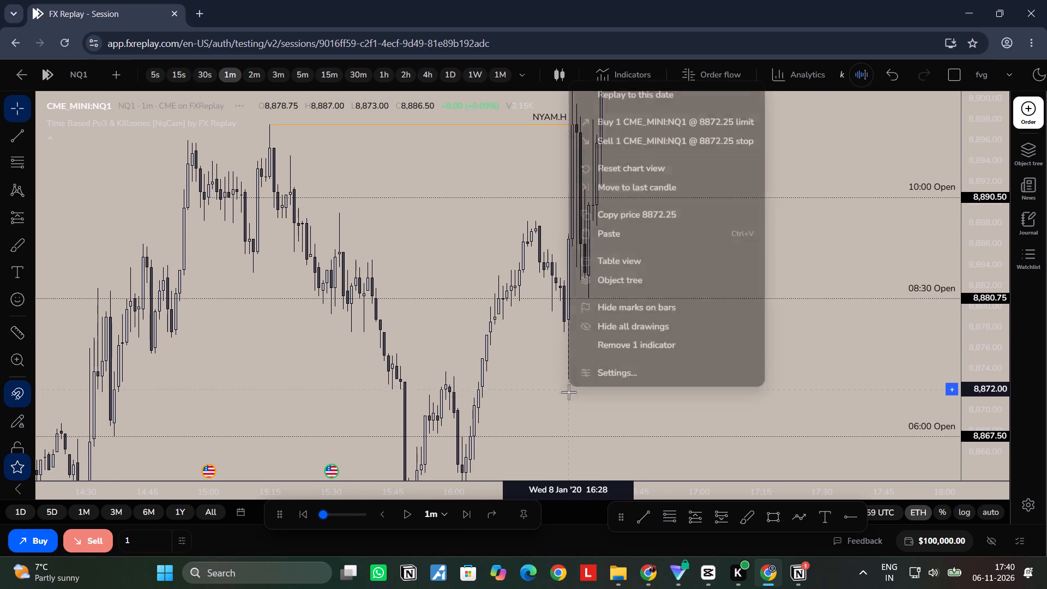
{"action": "left_click", "coordinate": [637, 92]}
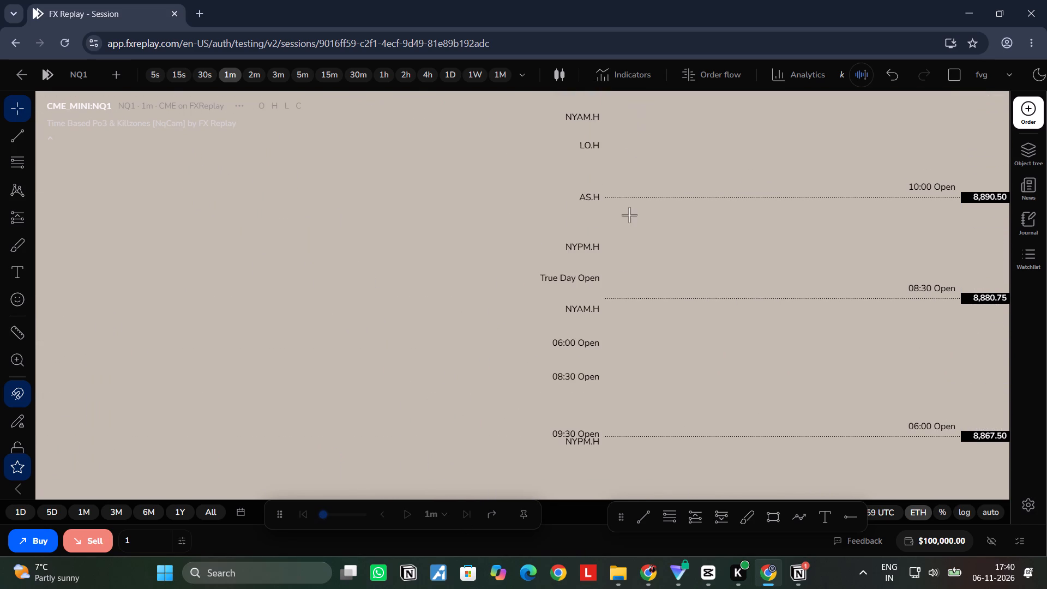
{"action": "left_click_drag", "start_coordinate": [1008, 358], "coordinate": [994, 319]}
{"action": "left_click_drag", "start_coordinate": [807, 468], "coordinate": [789, 436]}
{"action": "left_click_drag", "start_coordinate": [739, 330], "coordinate": [754, 364]}
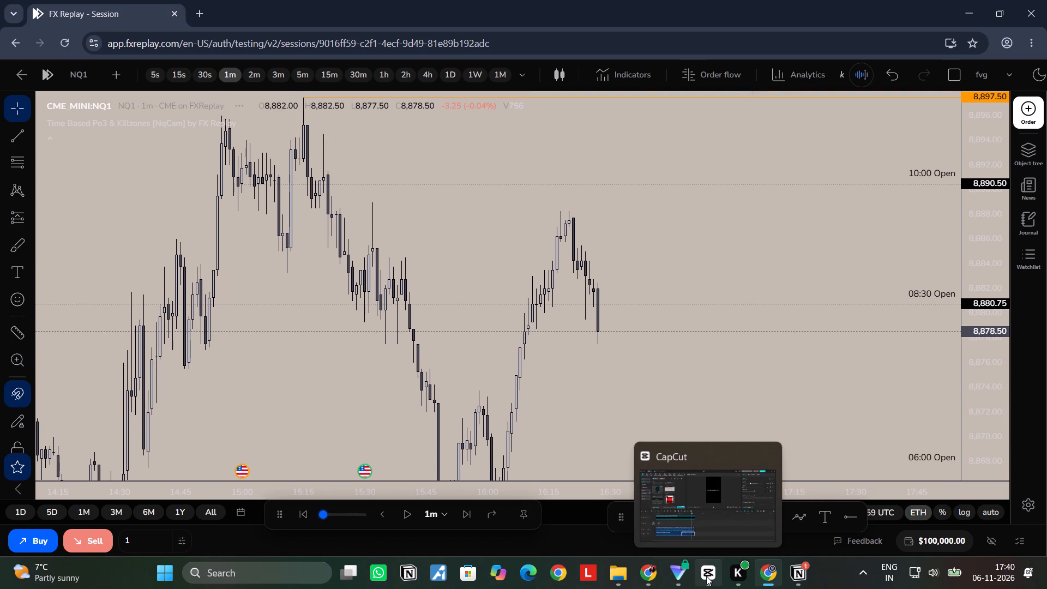
Search for OBS and switch to OBS Studio.
{"action": "left_click", "coordinate": [286, 583]}
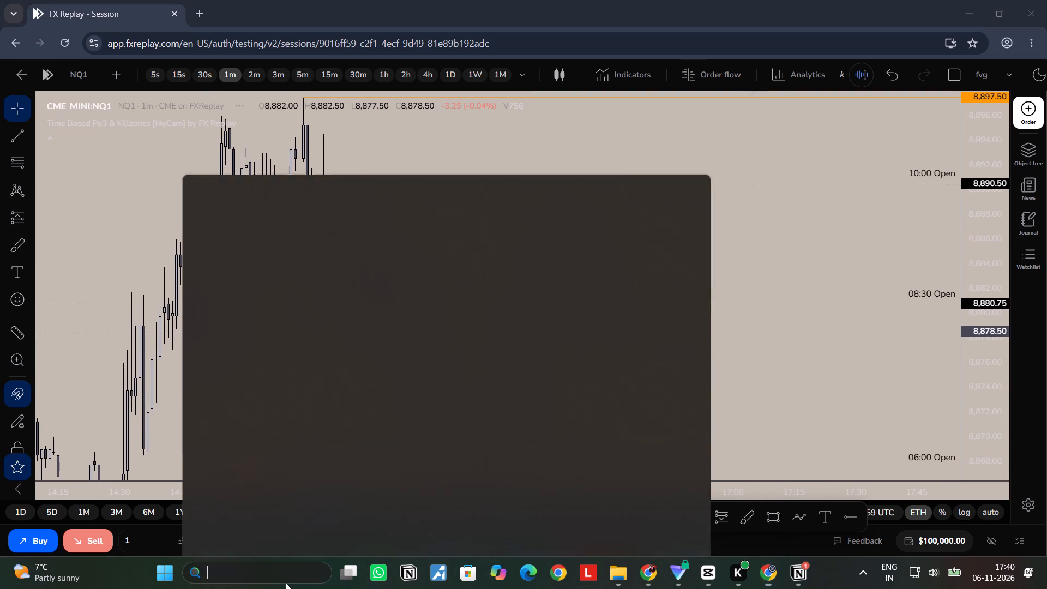
{"action": "key", "text": "o"}
{"action": "type", "text": "bs"}
{"action": "left_click", "coordinate": [297, 139]}
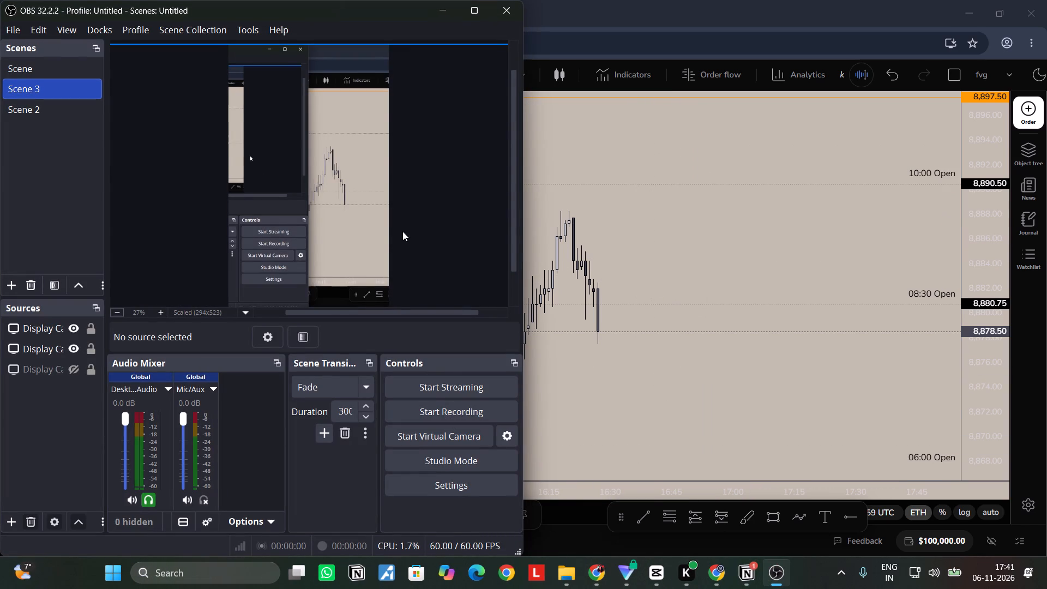
Examine the display captures in Scene 3's preview and check the other scenes, returning to Scene 3.
{"action": "left_click", "coordinate": [402, 231]}
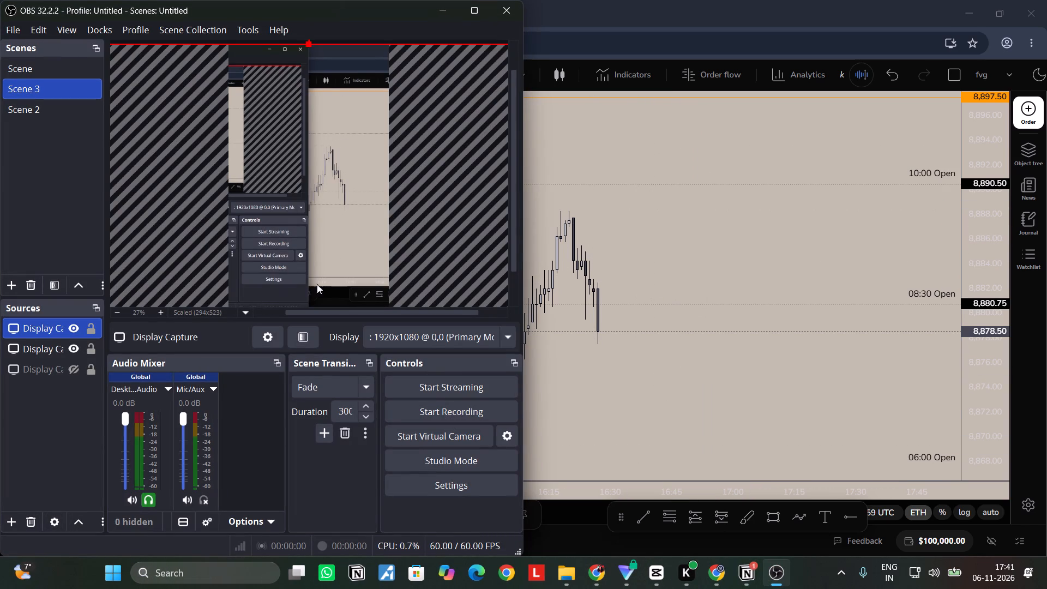
{"action": "left_click", "coordinate": [500, 301]}
{"action": "left_click_drag", "start_coordinate": [382, 312], "coordinate": [423, 296]}
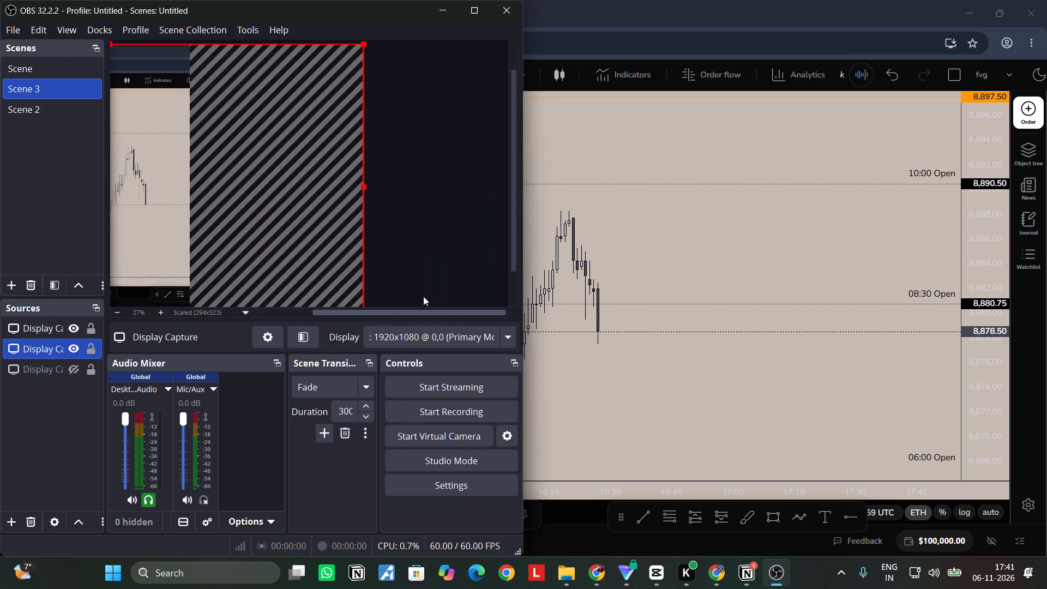
{"action": "left_click_drag", "start_coordinate": [423, 296], "coordinate": [300, 288]}
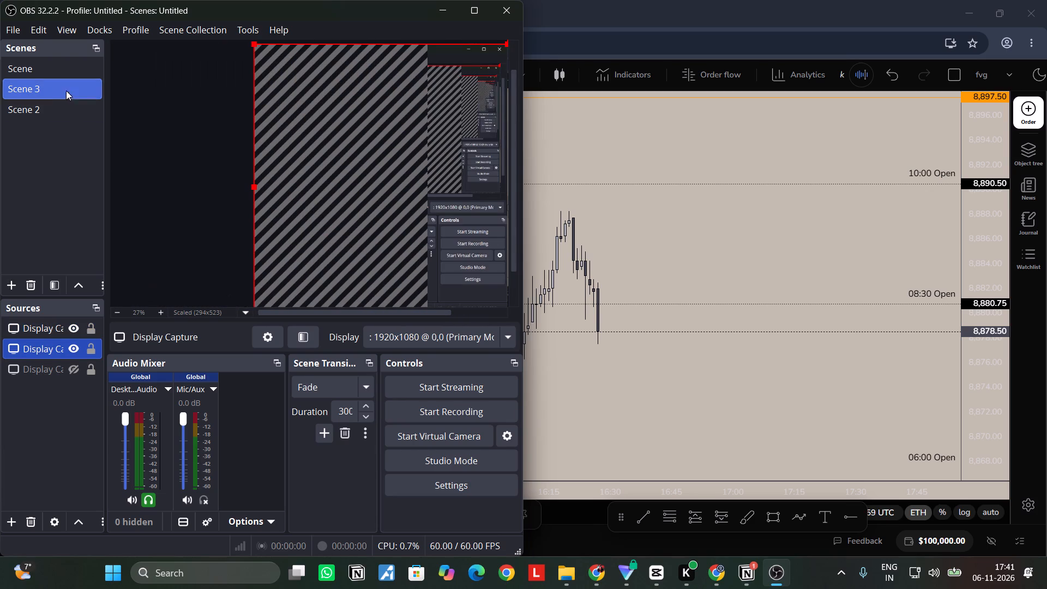
{"action": "left_click", "coordinate": [43, 106]}
{"action": "left_click", "coordinate": [54, 89]}
{"action": "left_click", "coordinate": [64, 71]}
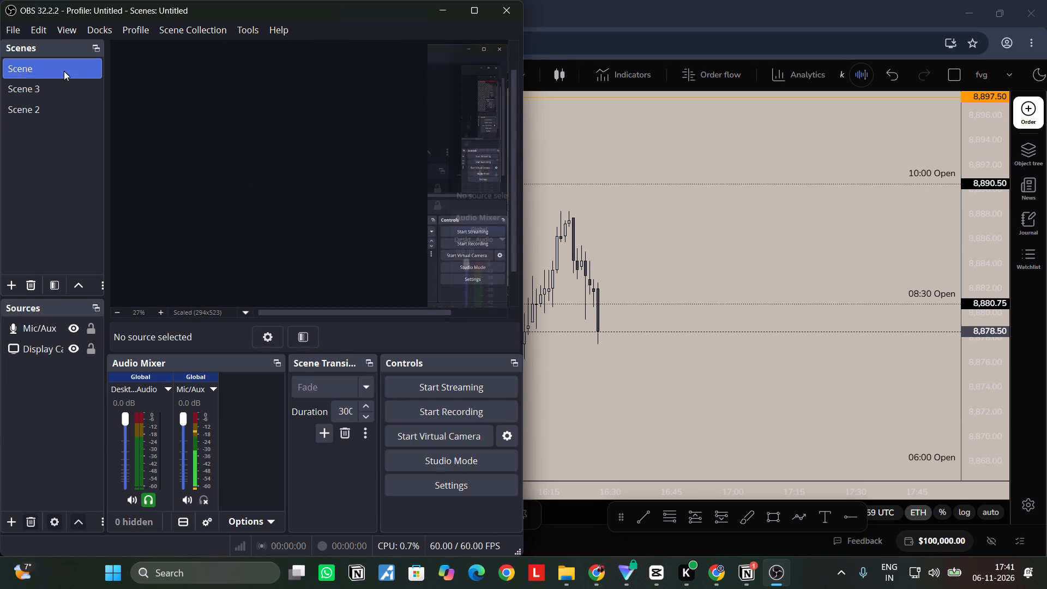
{"action": "left_click", "coordinate": [46, 96]}
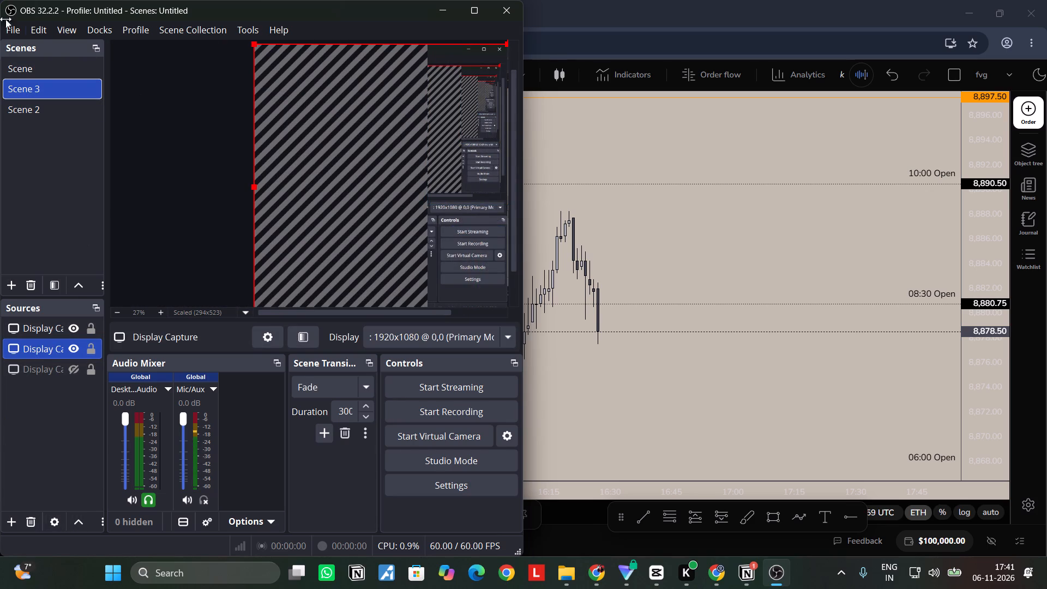
Set the base canvas resolution to 1920x1080 in the video settings.
{"action": "left_click", "coordinate": [10, 36]}
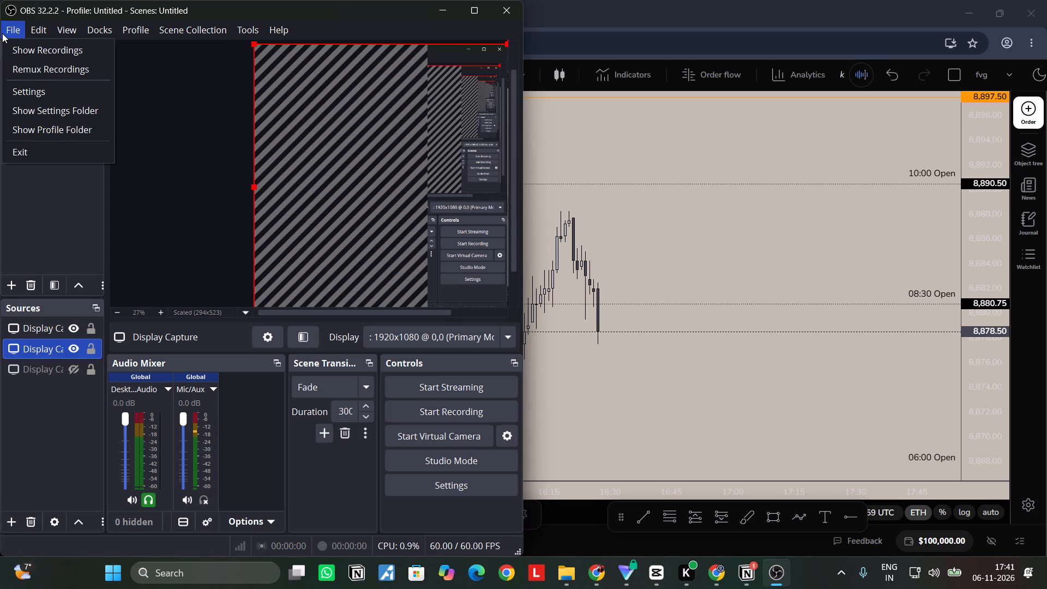
{"action": "left_click", "coordinate": [27, 91]}
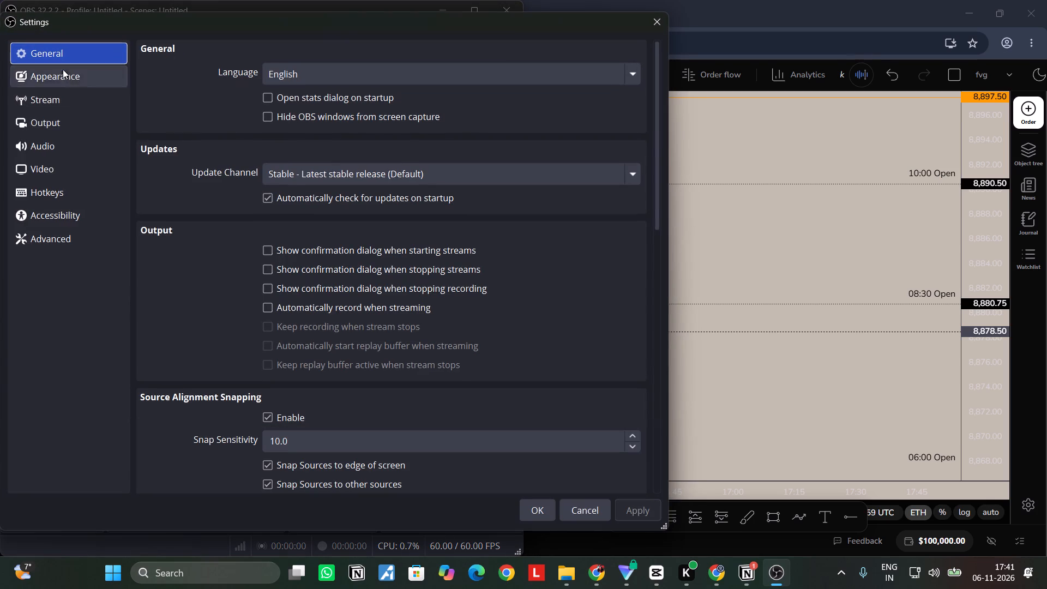
{"action": "left_click", "coordinate": [44, 171]}
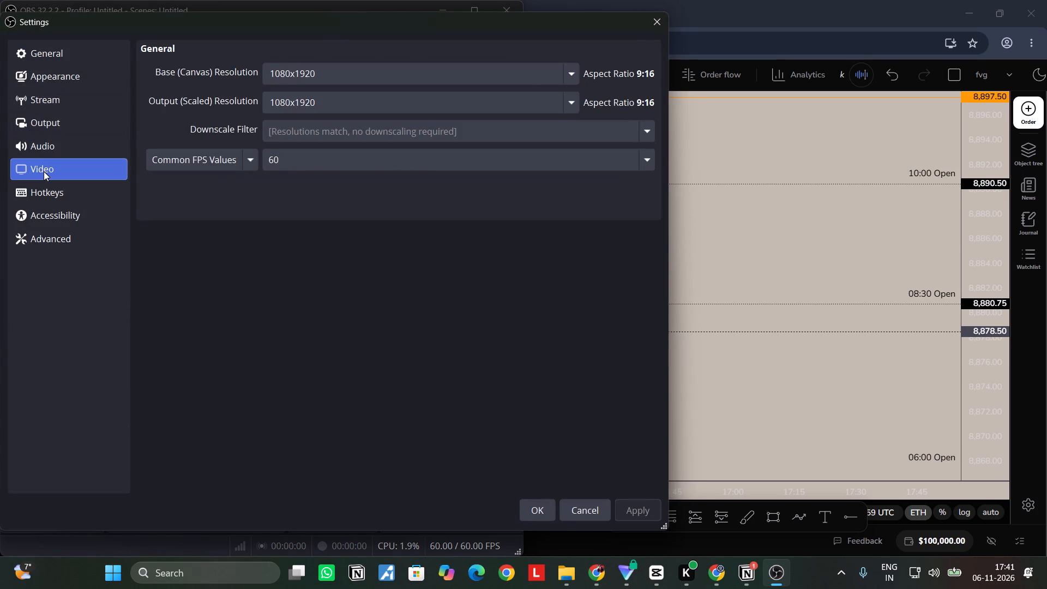
{"action": "left_click_drag", "start_coordinate": [438, 70], "coordinate": [257, 81]}
{"action": "key", "text": "BackSpace"}
{"action": "key", "text": "BackSpace"}
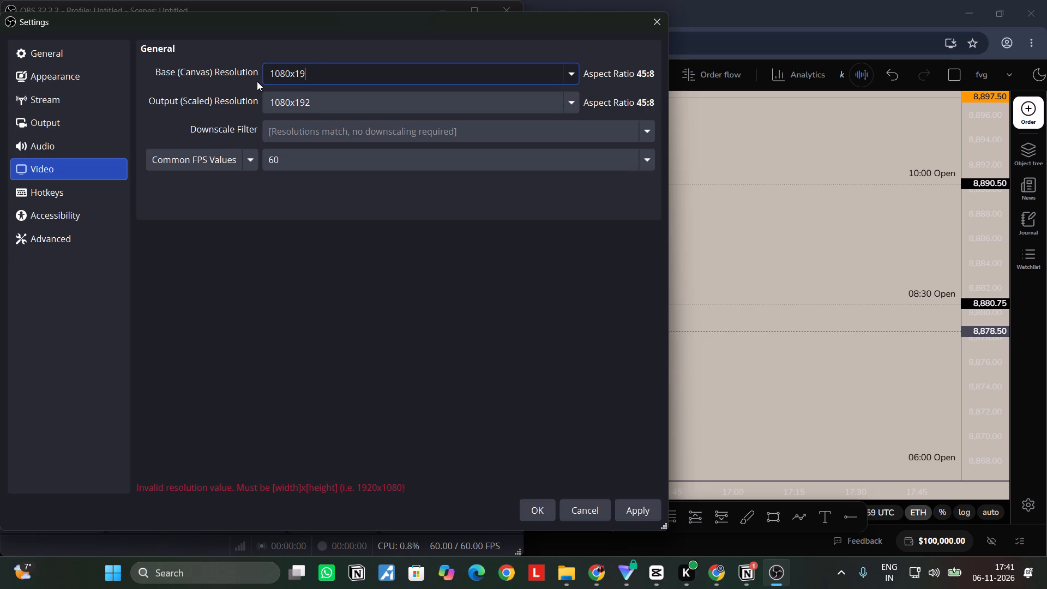
{"action": "key", "text": "BackSpace"}
{"action": "key", "text": "BackSpace"}
{"action": "key", "text": "BackSpace"}
{"action": "key", "text": "Left"}
{"action": "key", "text": "Left"}
{"action": "key", "text": "Left"}
{"action": "key", "text": "Left"}
{"action": "key", "text": "Left"}
{"action": "key", "text": "Left"}
{"action": "key", "text": "Left"}
{"action": "key", "text": "Left"}
{"action": "key", "text": "Left"}
{"action": "key", "text": "Left"}
{"action": "type", "text": "1920"}
{"action": "key", "text": "x"}
{"action": "left_click", "coordinate": [317, 101]}
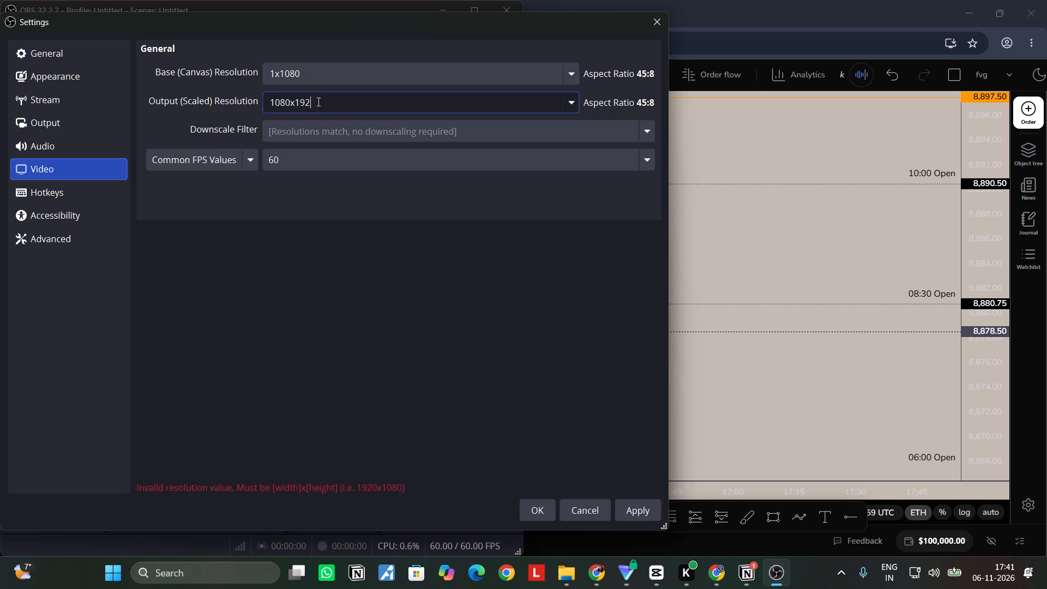
{"action": "left_click", "coordinate": [276, 73]}
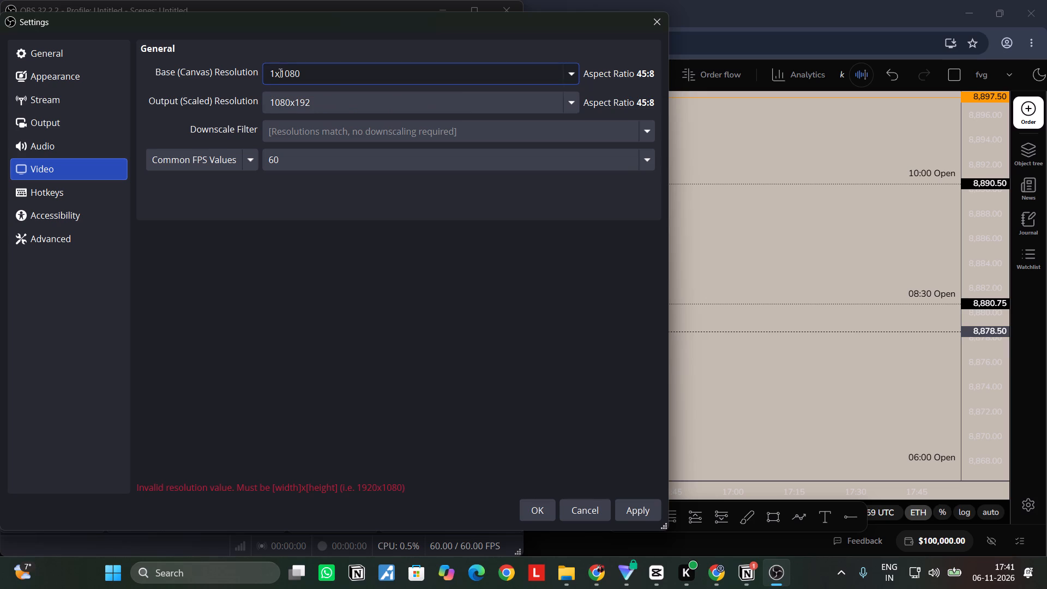
{"action": "key", "text": "9"}
{"action": "type", "text": "20"}
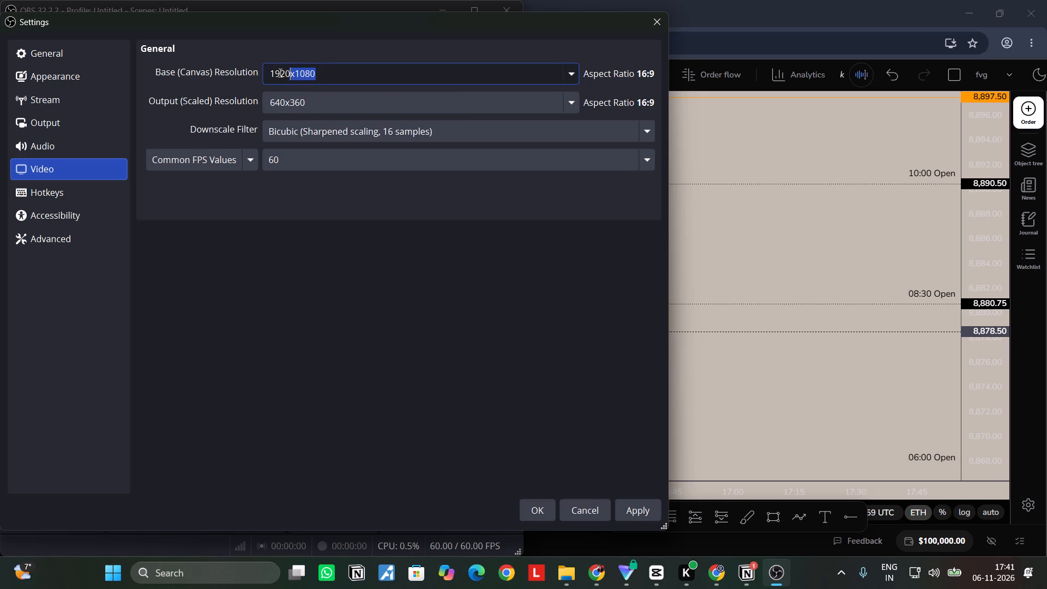
Set the output scaled resolution to 1920x1080 and apply the video settings.
{"action": "left_click_drag", "start_coordinate": [388, 106], "coordinate": [272, 108]}
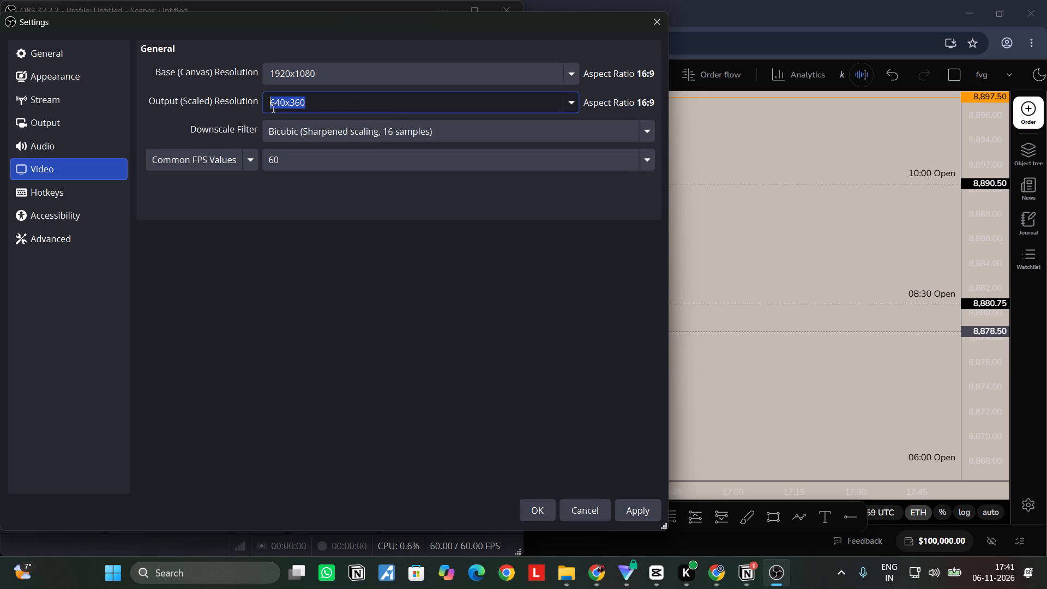
{"action": "left_click_drag", "start_coordinate": [272, 108], "coordinate": [268, 108]}
{"action": "key", "text": "BackSpace"}
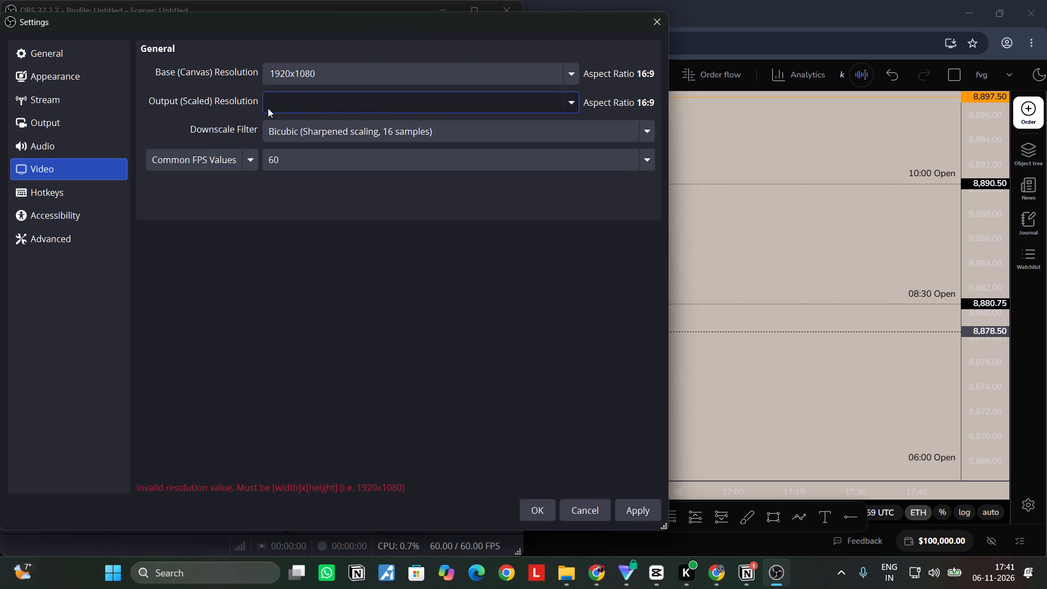
{"action": "type", "text": "1920"}
{"action": "type", "text": "x1080."}
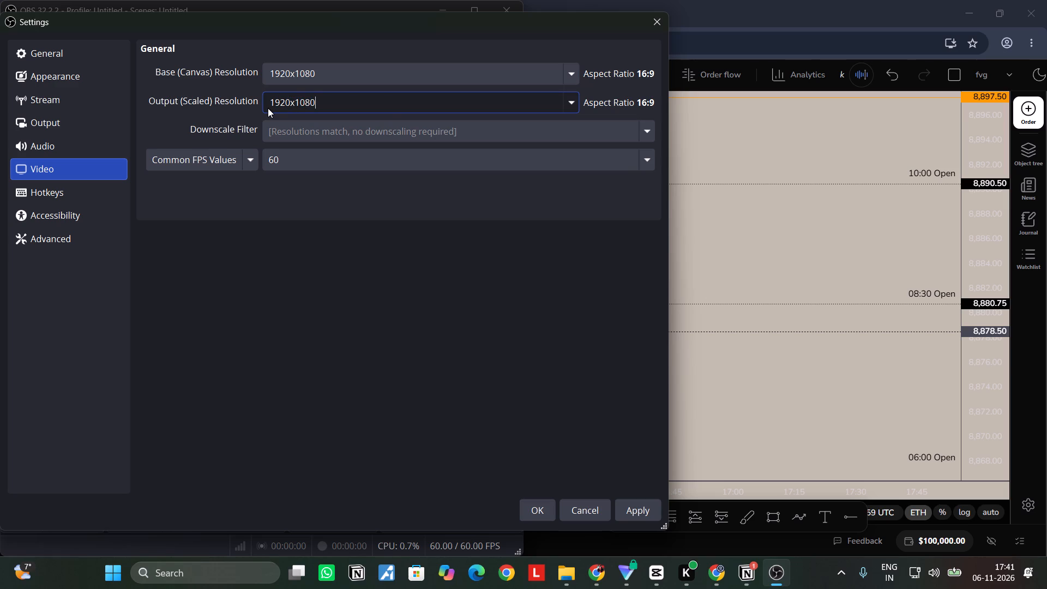
{"action": "left_click", "coordinate": [646, 509]}
{"action": "left_click", "coordinate": [541, 510]}
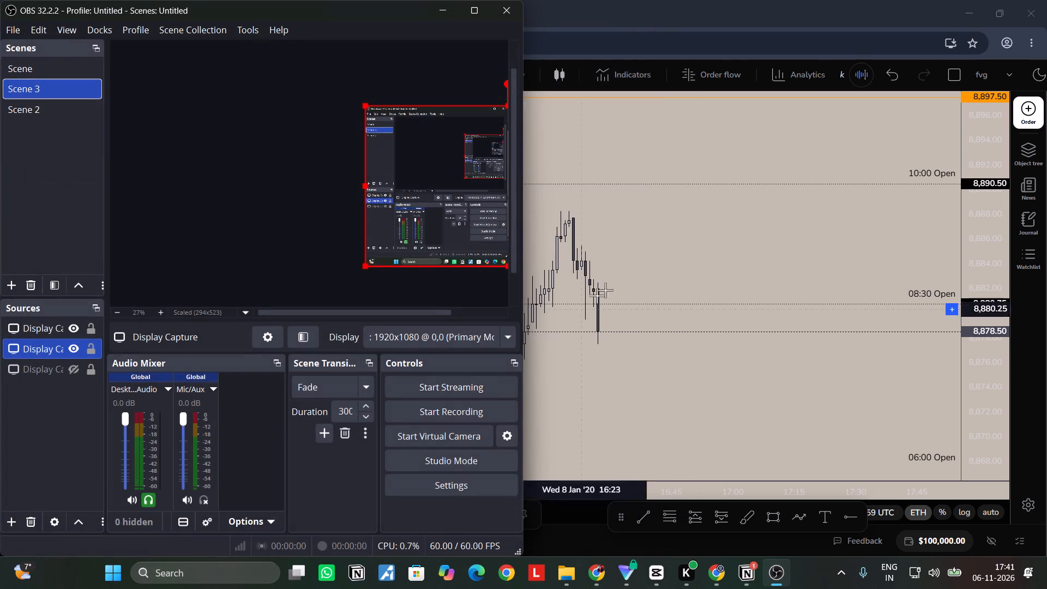
Select the top display capture in Scene 3's preview and enlarge it from its bottom-right corner past the canvas's right and bottom edges.
{"action": "left_click_drag", "start_coordinate": [265, 269], "coordinate": [111, 294]}
{"action": "left_click_drag", "start_coordinate": [269, 209], "coordinate": [202, 230]}
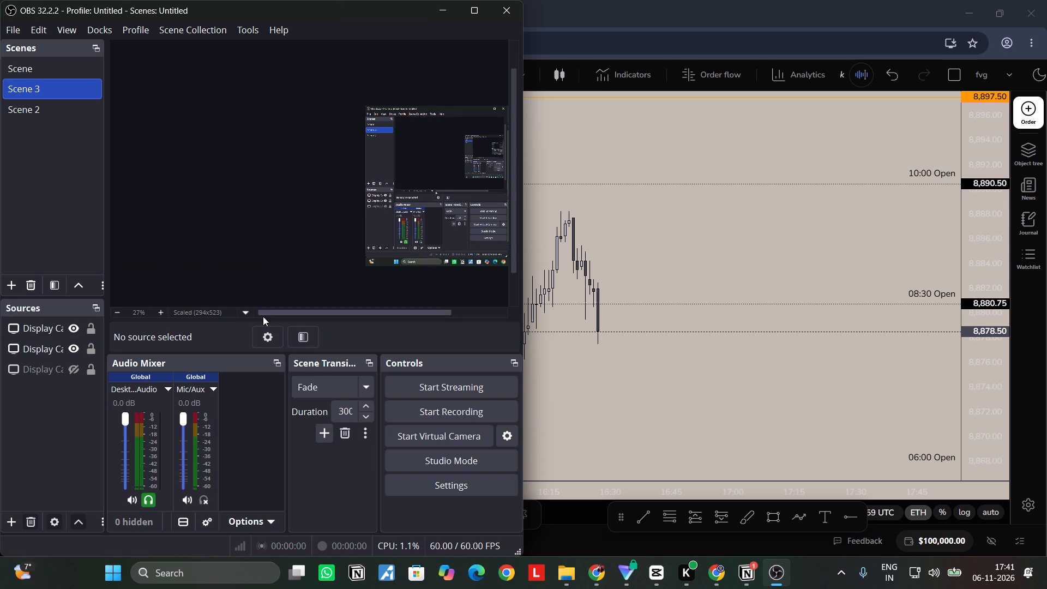
{"action": "left_click_drag", "start_coordinate": [303, 314], "coordinate": [330, 308]}
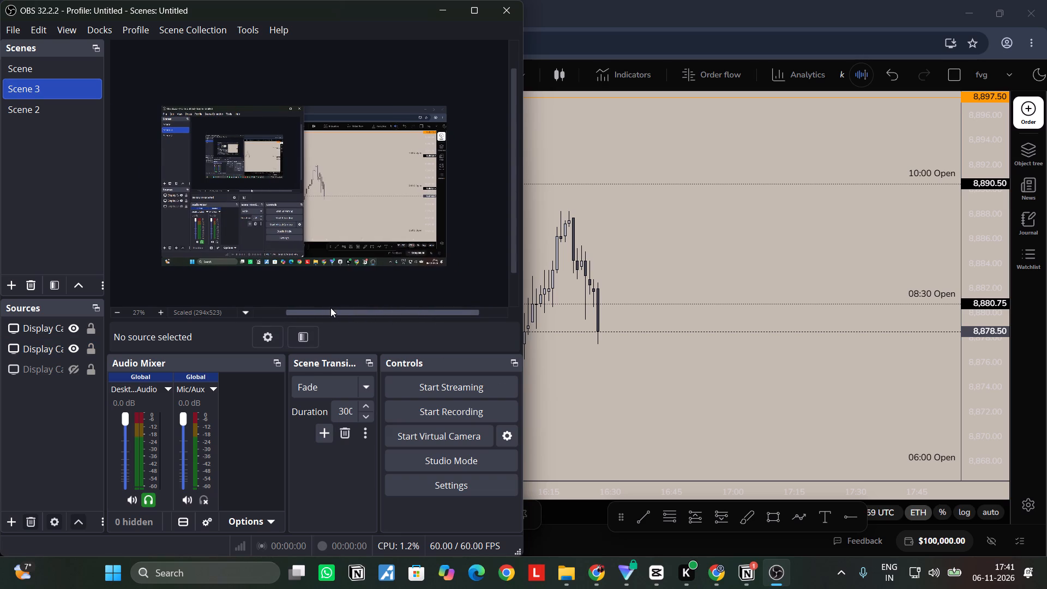
{"action": "left_click_drag", "start_coordinate": [330, 308], "coordinate": [332, 308]}
{"action": "left_click_drag", "start_coordinate": [383, 5], "coordinate": [383, 7]}
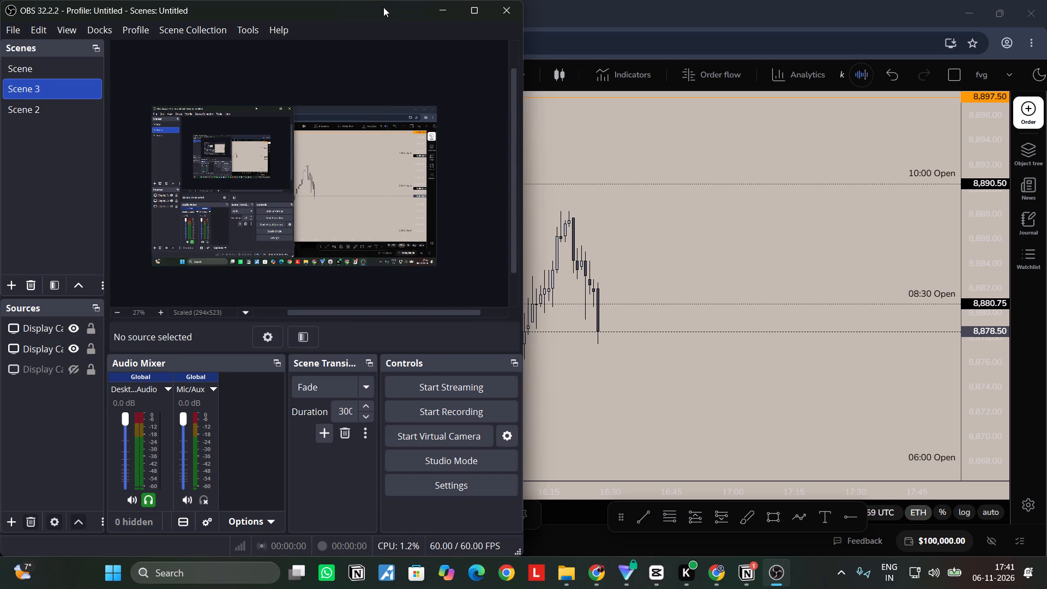
{"action": "left_click_drag", "start_coordinate": [383, 7], "coordinate": [346, 107]}
{"action": "left_click", "coordinate": [314, 277]}
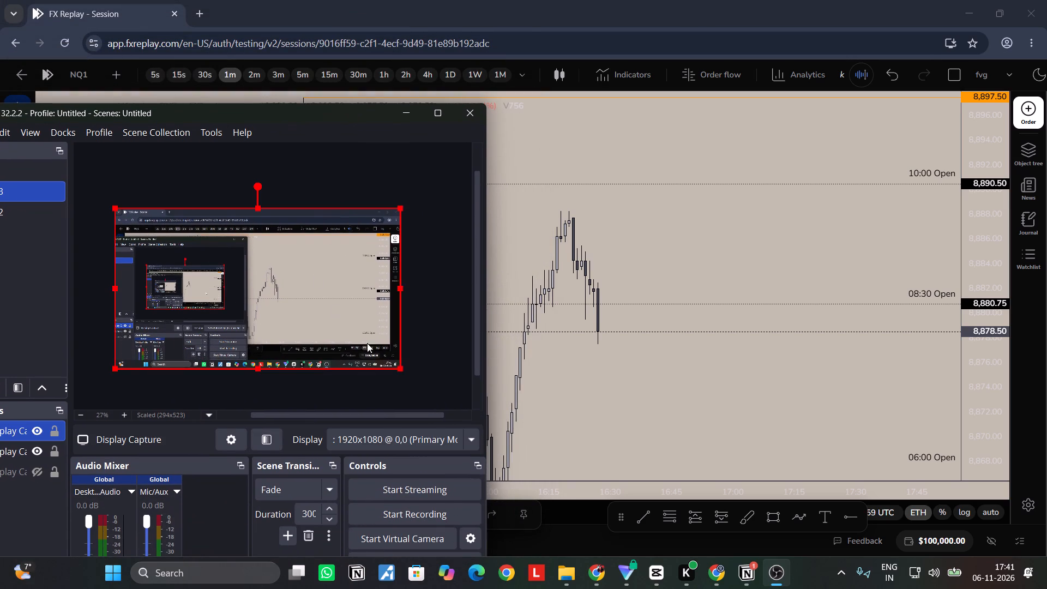
{"action": "left_click_drag", "start_coordinate": [401, 368], "coordinate": [413, 393]}
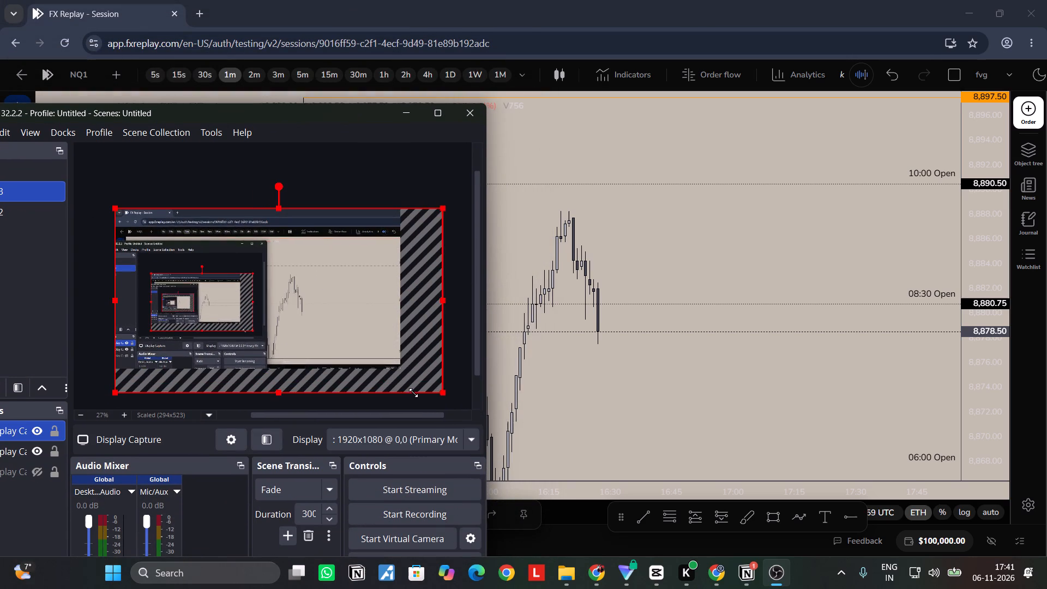
{"action": "left_click_drag", "start_coordinate": [413, 393], "coordinate": [411, 398]}
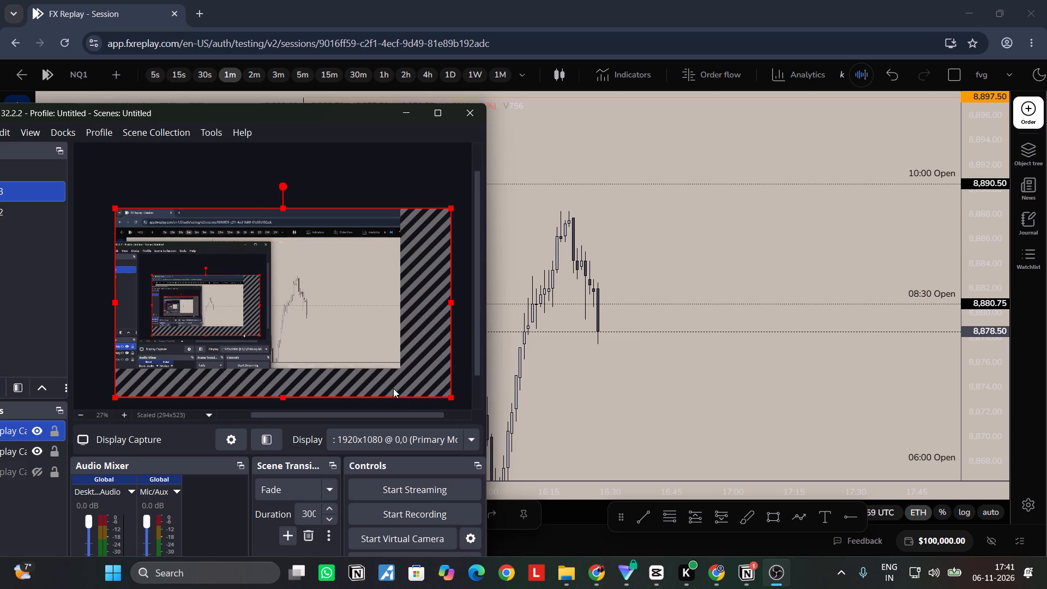
Enlarge the display capture from its top-left corner and top edge until it overfills the canvas on every side.
{"action": "left_click_drag", "start_coordinate": [115, 208], "coordinate": [107, 209]}
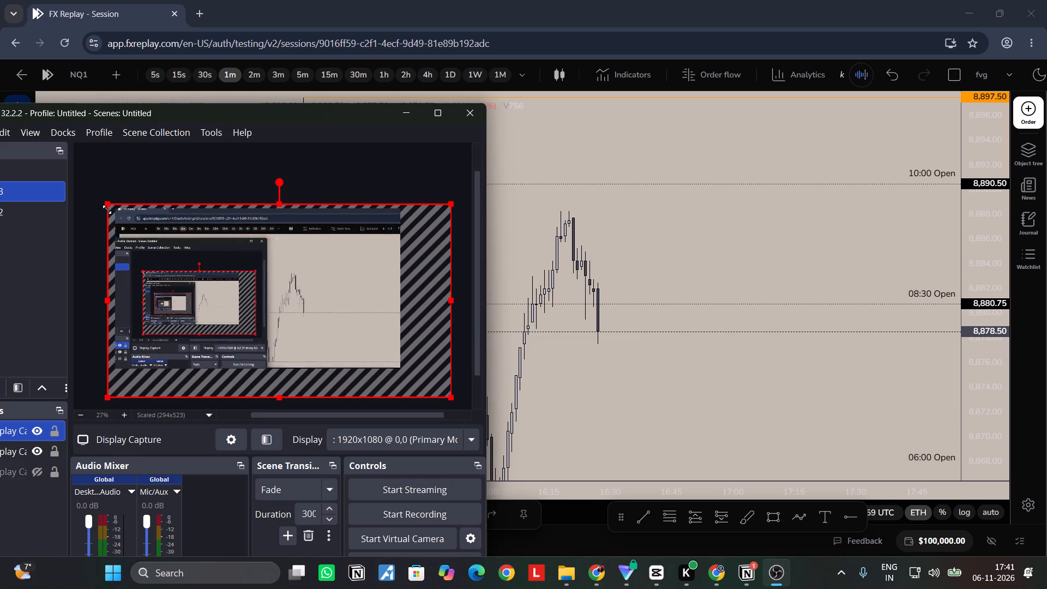
{"action": "left_click_drag", "start_coordinate": [107, 209], "coordinate": [113, 213]}
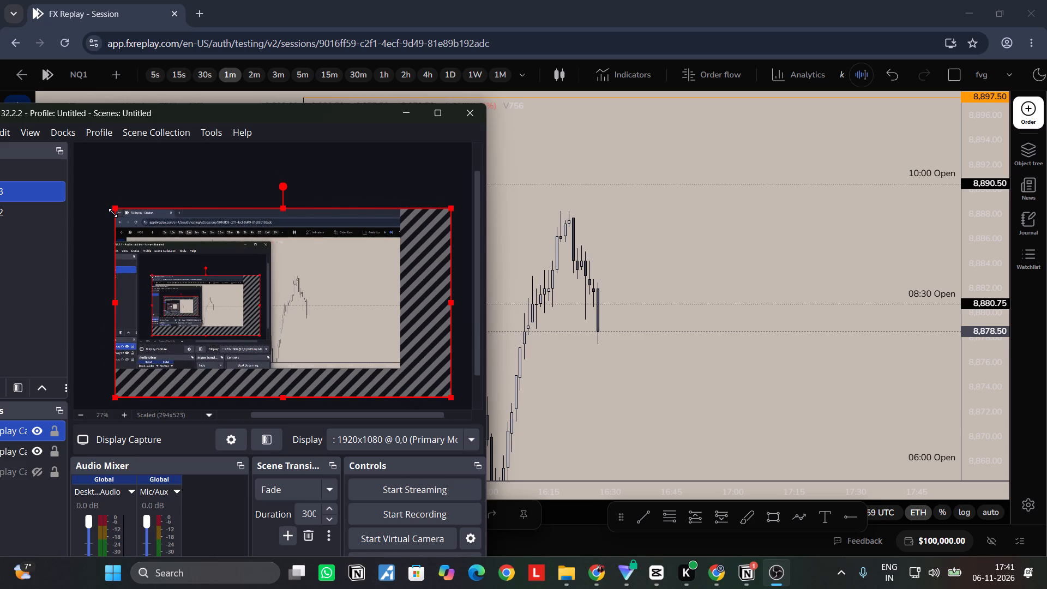
{"action": "left_click_drag", "start_coordinate": [113, 213], "coordinate": [112, 217]}
{"action": "left_click_drag", "start_coordinate": [112, 217], "coordinate": [109, 211]}
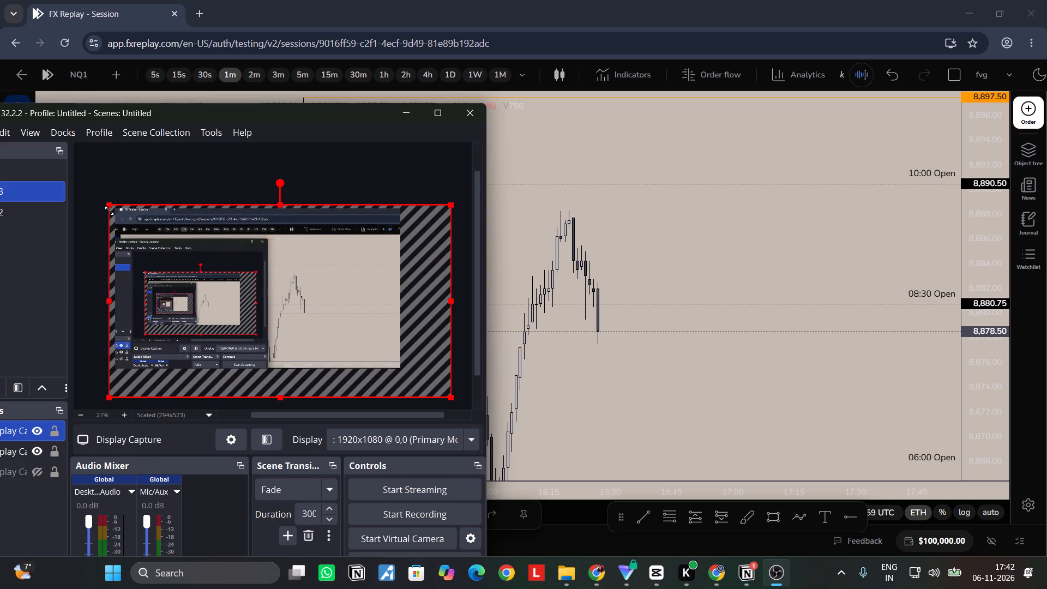
{"action": "left_click_drag", "start_coordinate": [109, 211], "coordinate": [107, 211]}
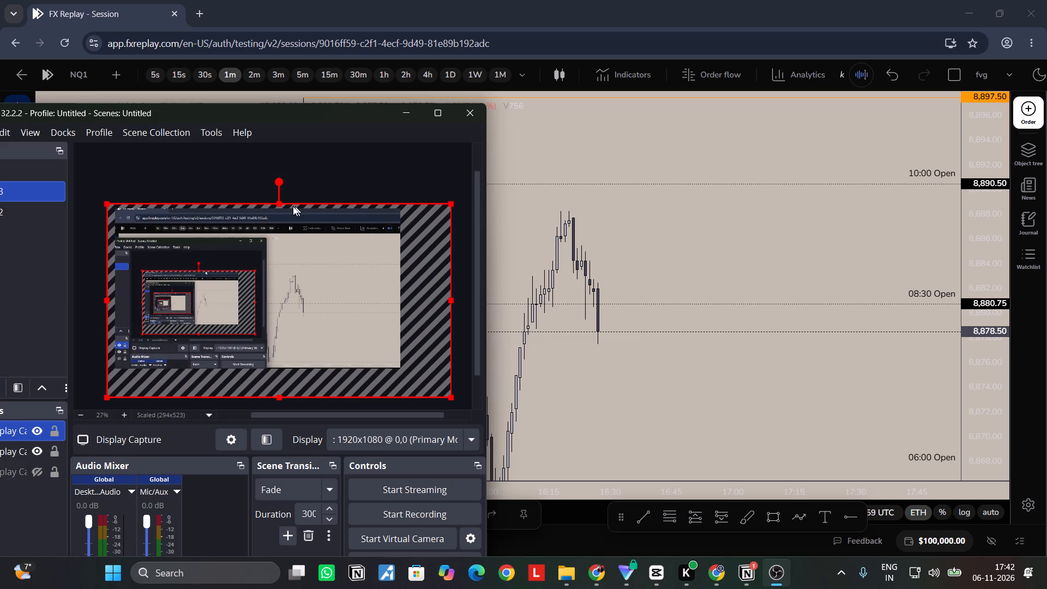
{"action": "left_click_drag", "start_coordinate": [278, 205], "coordinate": [276, 190]}
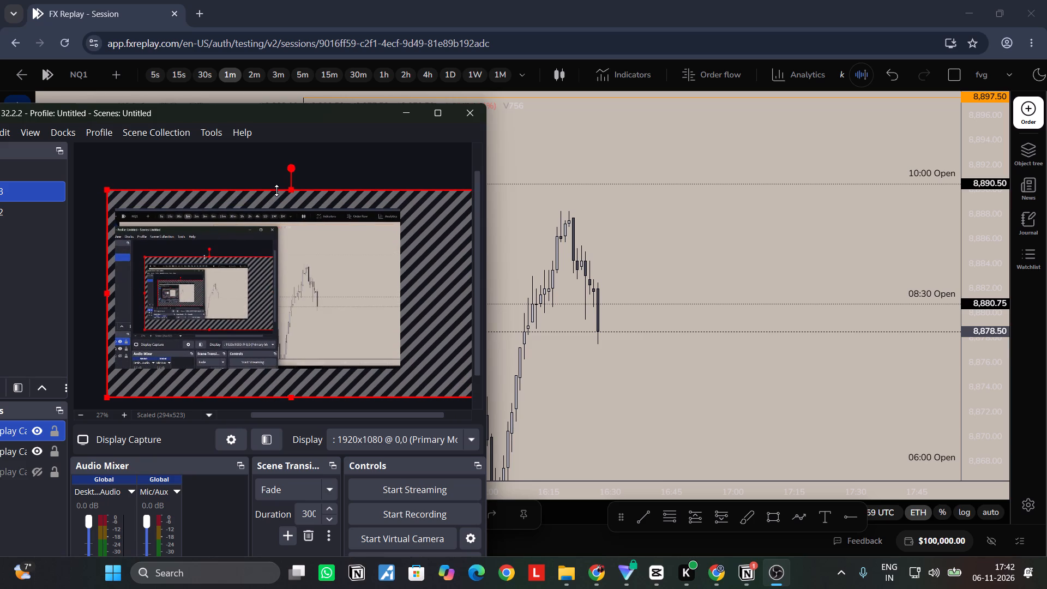
{"action": "left_click_drag", "start_coordinate": [276, 190], "coordinate": [276, 188]}
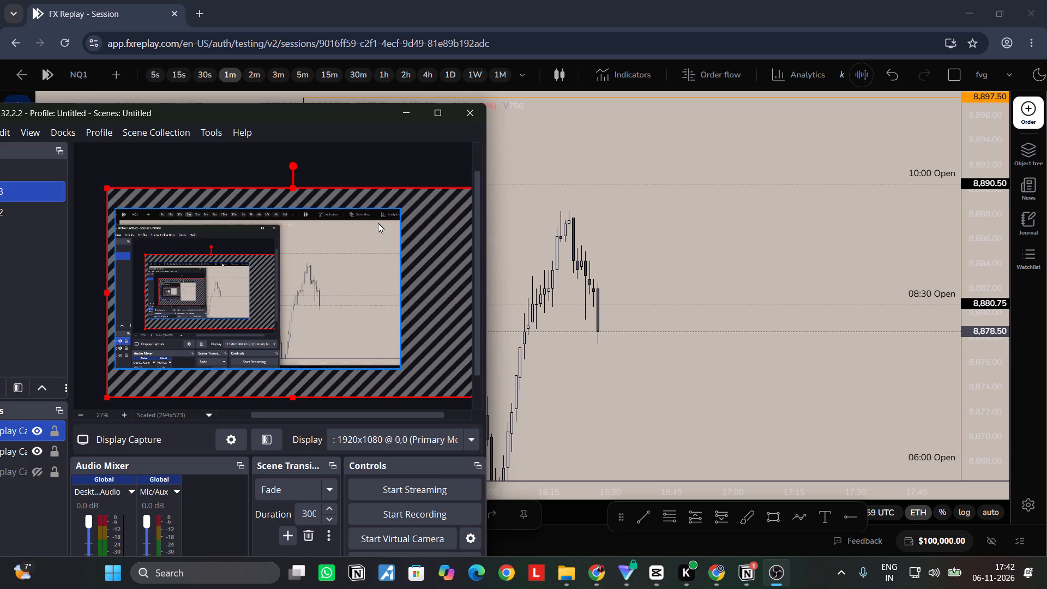
Start recording and minimize OBS Studio to return to the FX Replay chart.
{"action": "left_click", "coordinate": [405, 518]}
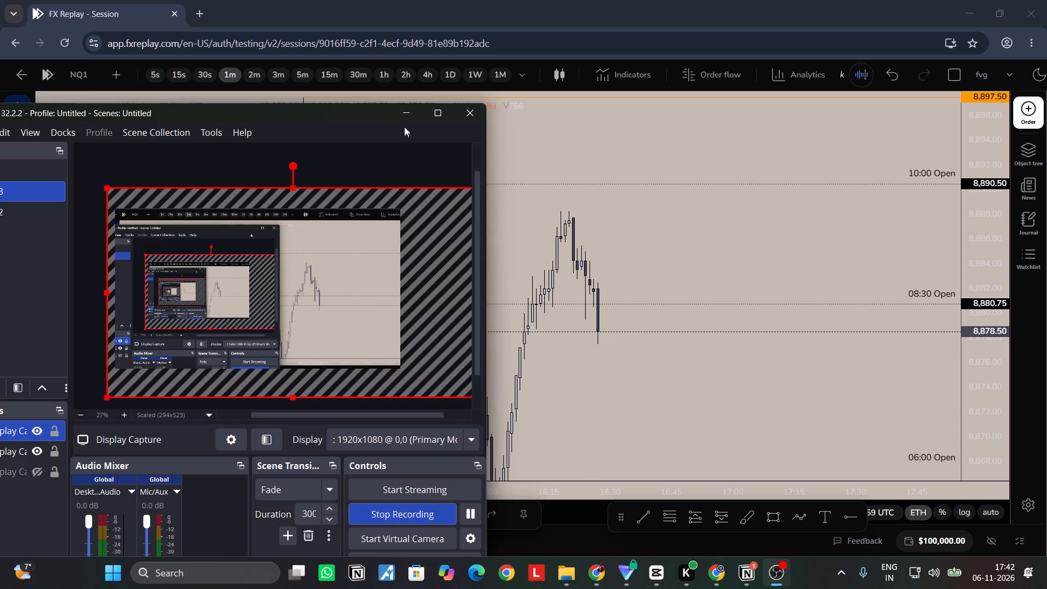
{"action": "left_click", "coordinate": [402, 121]}
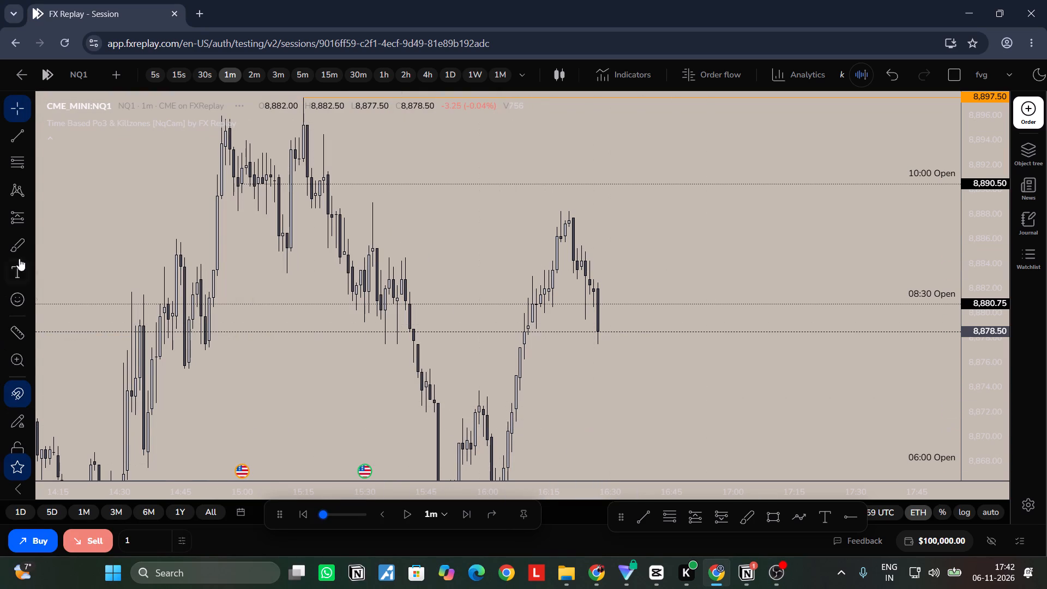
Draw a short position on the latest candle with entry 8,878.50, stop 8,887.50 and a risk/reward ratio of about 1.51.
{"action": "left_click", "coordinate": [30, 219]}
{"action": "left_click", "coordinate": [121, 267]}
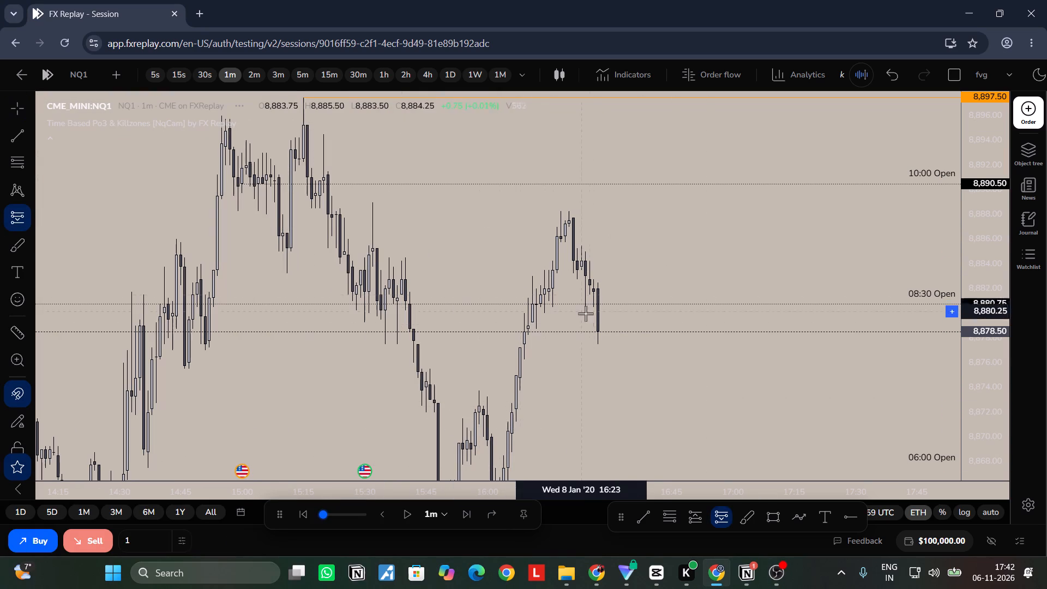
{"action": "left_click", "coordinate": [597, 336]}
{"action": "left_click_drag", "start_coordinate": [624, 290], "coordinate": [615, 216]}
{"action": "left_click_drag", "start_coordinate": [648, 413], "coordinate": [643, 507]}
{"action": "left_click", "coordinate": [862, 380]}
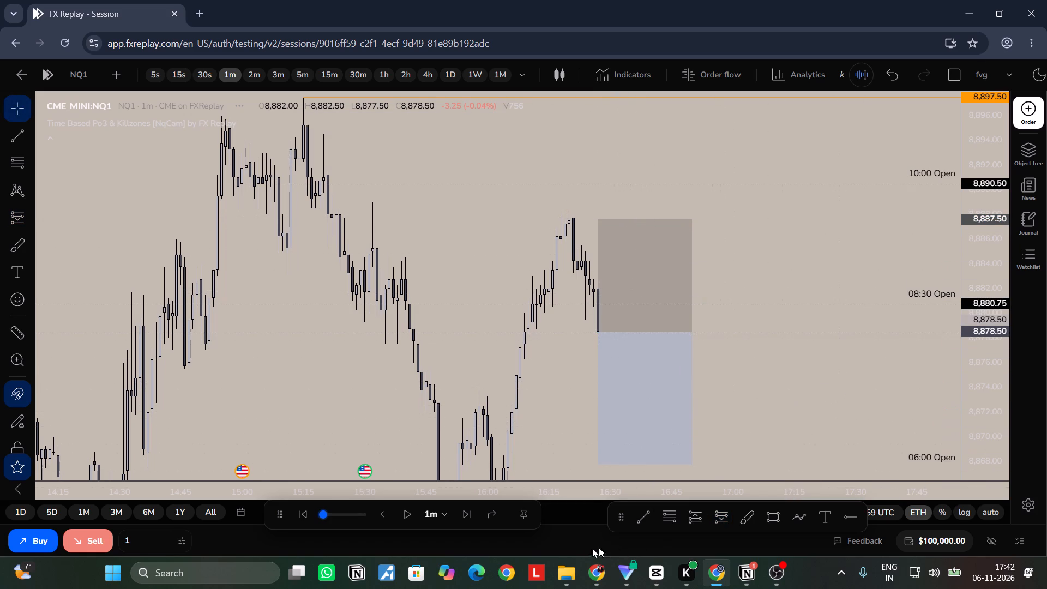
Advance the replay by four one-minute candles.
{"action": "triple_click", "coordinate": [469, 518]}
{"action": "left_click", "coordinate": [469, 518]}
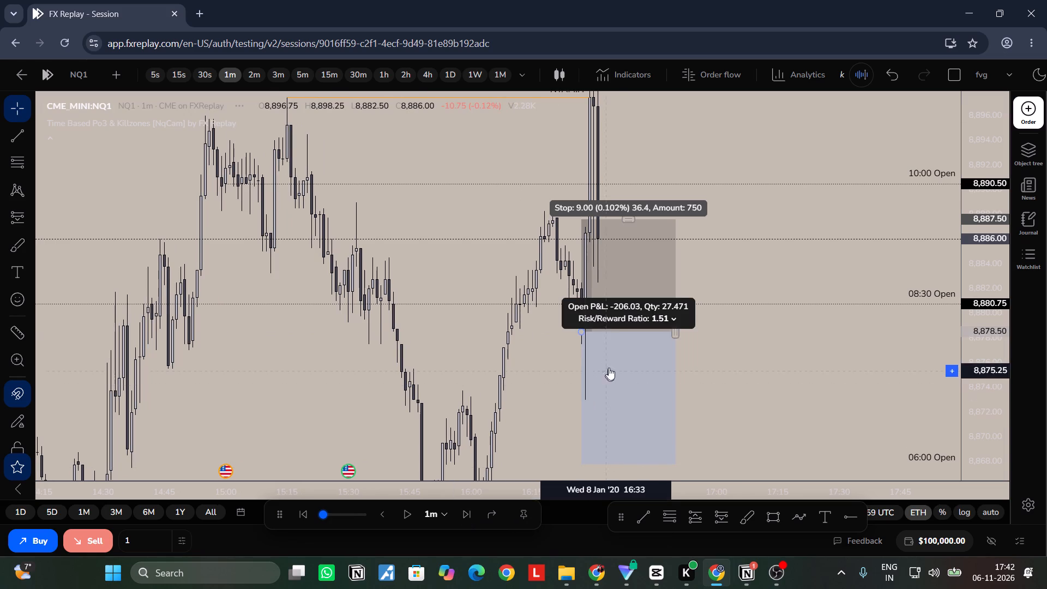
Delete the short position from the chart.
{"action": "left_click", "coordinate": [672, 328]}
{"action": "left_click", "coordinate": [518, 135]}
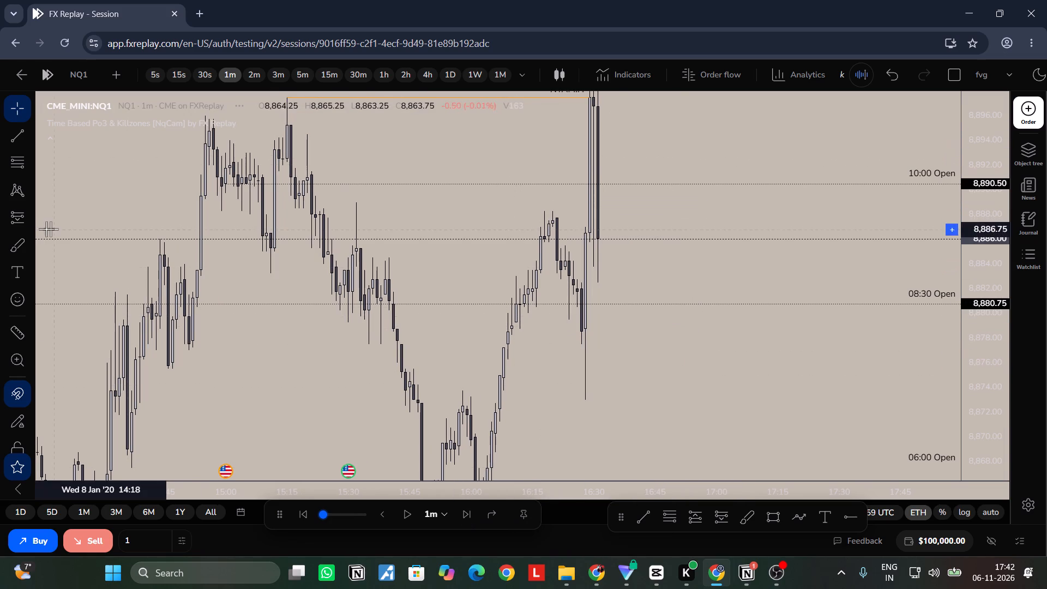
Draw a new short position at the latest candle with entry 8,886.00, stop 8,897.50 and target 8,872.75.
{"action": "left_click", "coordinate": [13, 218]}
{"action": "left_click", "coordinate": [595, 239]}
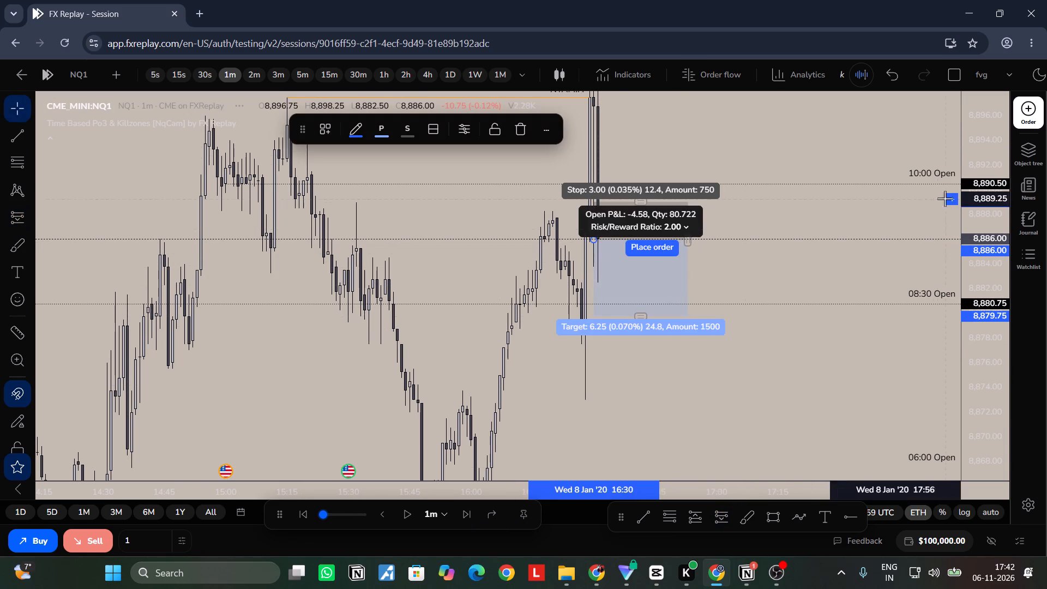
{"action": "left_click", "coordinate": [631, 198]}
{"action": "left_click_drag", "start_coordinate": [631, 198], "coordinate": [645, 143]}
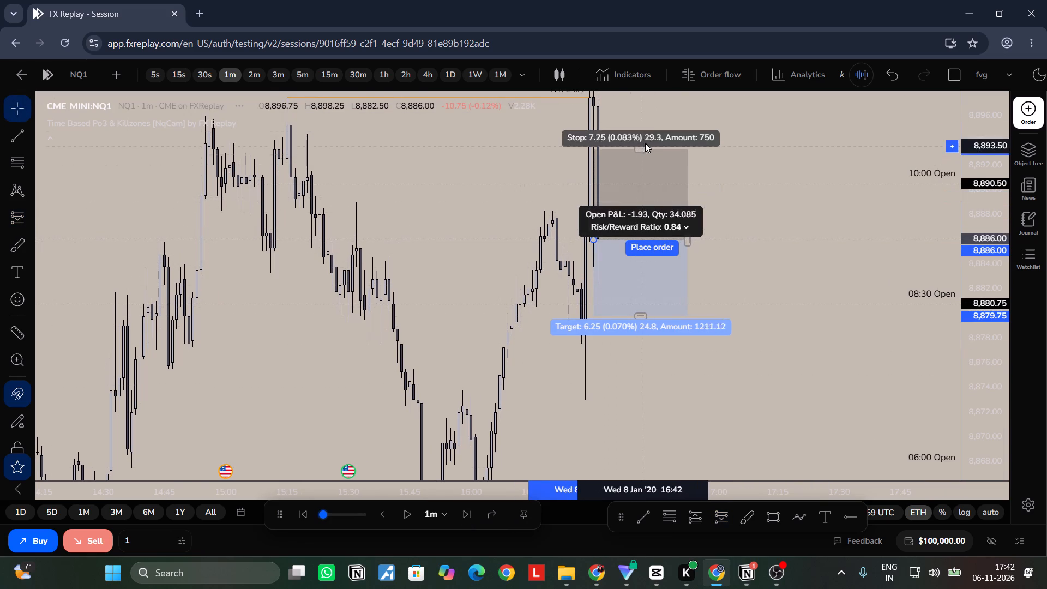
{"action": "left_click_drag", "start_coordinate": [645, 143], "coordinate": [655, 95]}
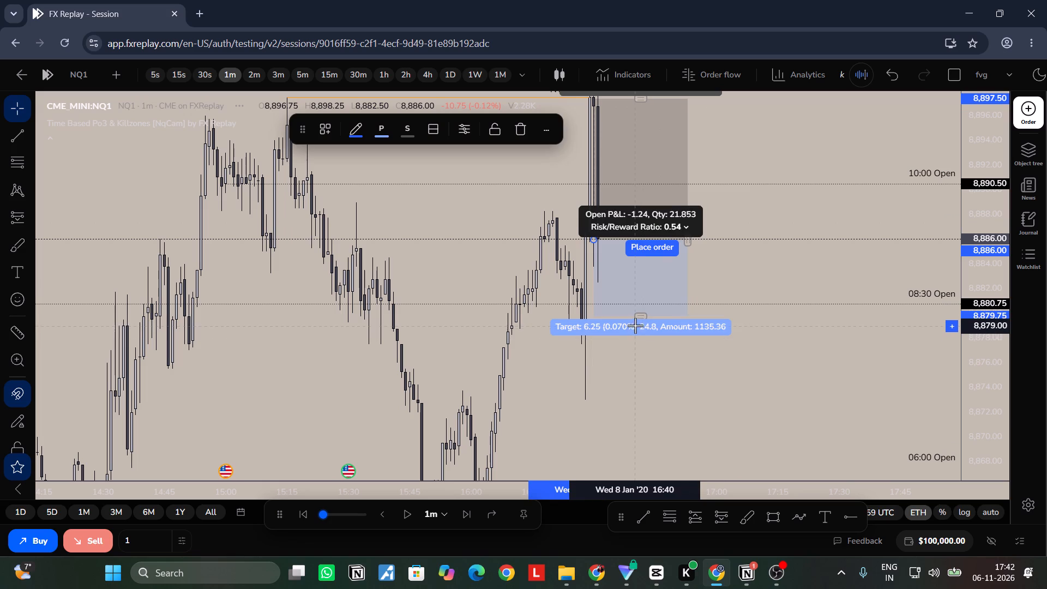
{"action": "left_click_drag", "start_coordinate": [641, 320], "coordinate": [646, 407]}
{"action": "left_click_drag", "start_coordinate": [856, 363], "coordinate": [870, 358]}
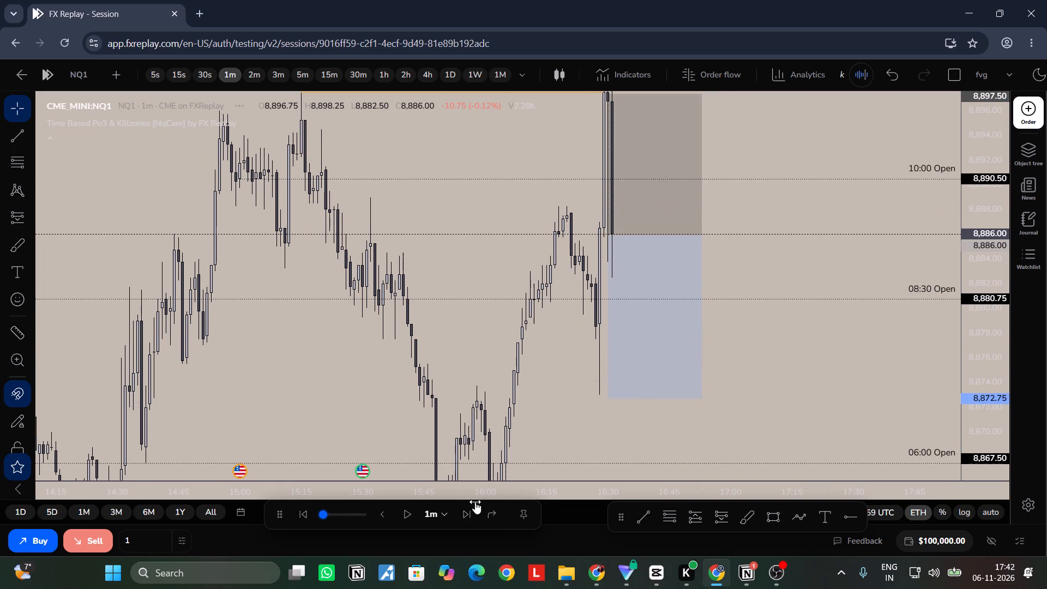
Advance the replay by six one-minute candles.
{"action": "left_click_drag", "start_coordinate": [882, 309], "coordinate": [843, 366]}
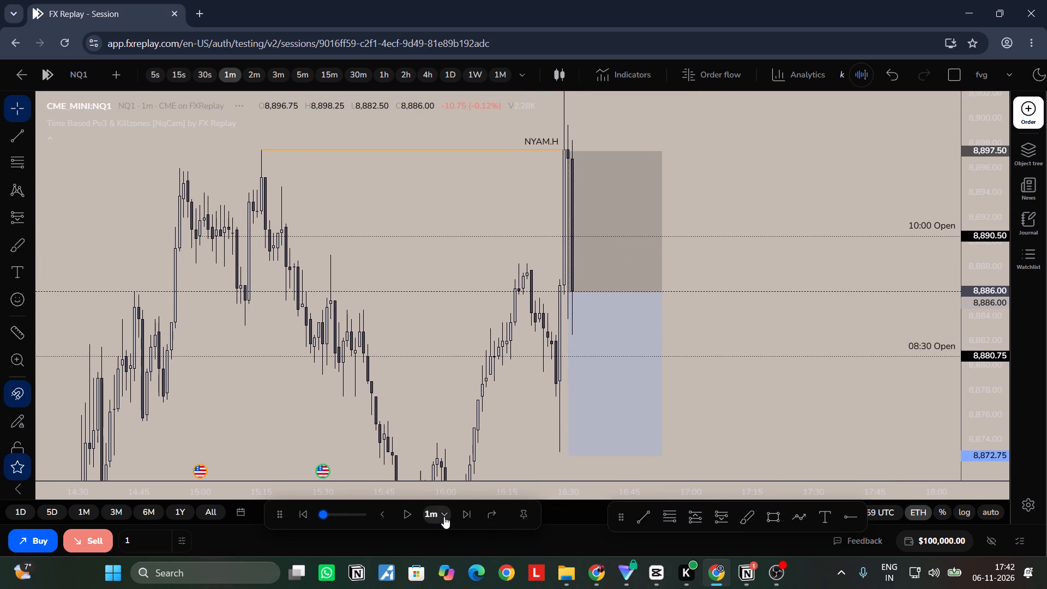
{"action": "triple_click", "coordinate": [460, 513]}
{"action": "triple_click", "coordinate": [460, 513]}
Delete the second short position from the chart.
{"action": "left_click", "coordinate": [605, 279]}
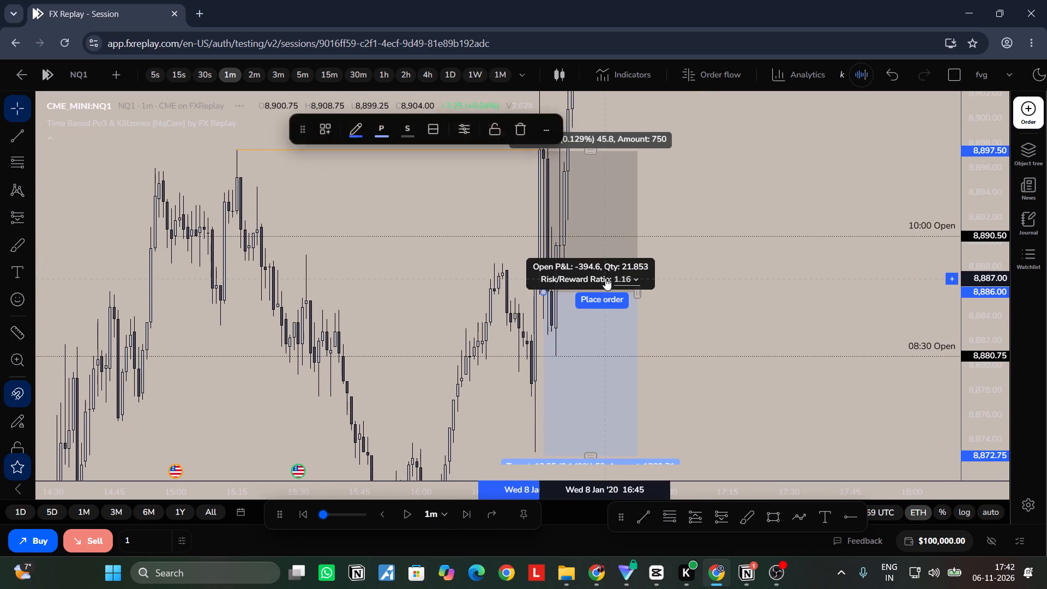
{"action": "left_click", "coordinate": [528, 125]}
{"action": "left_click", "coordinate": [723, 180]}
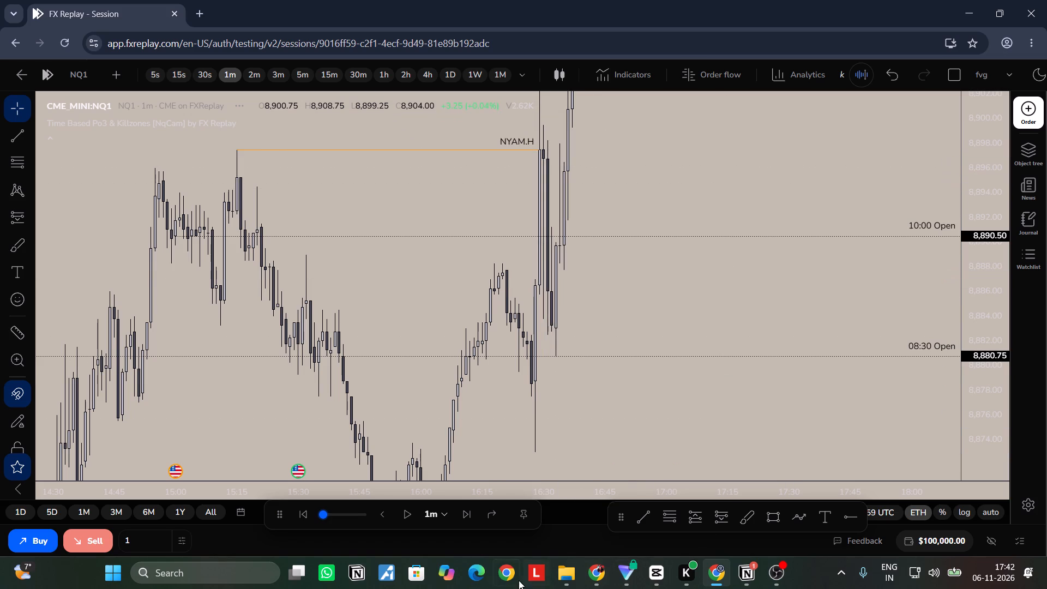
Switch to OBS Studio, stop the recording and minimize its window.
{"action": "left_click", "coordinate": [787, 574]}
{"action": "left_click", "coordinate": [390, 513]}
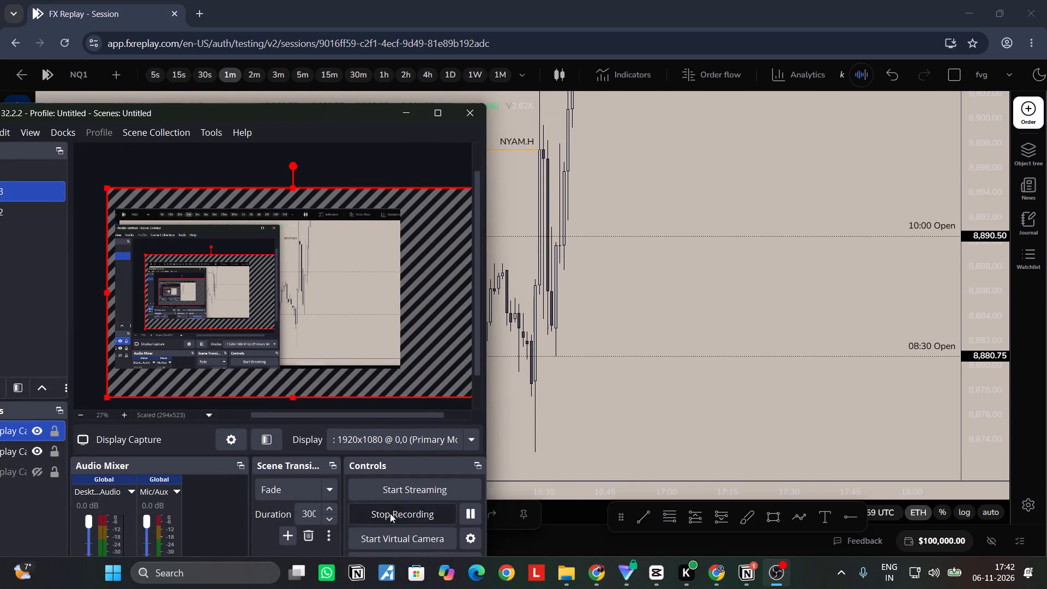
{"action": "left_click", "coordinate": [420, 112]}
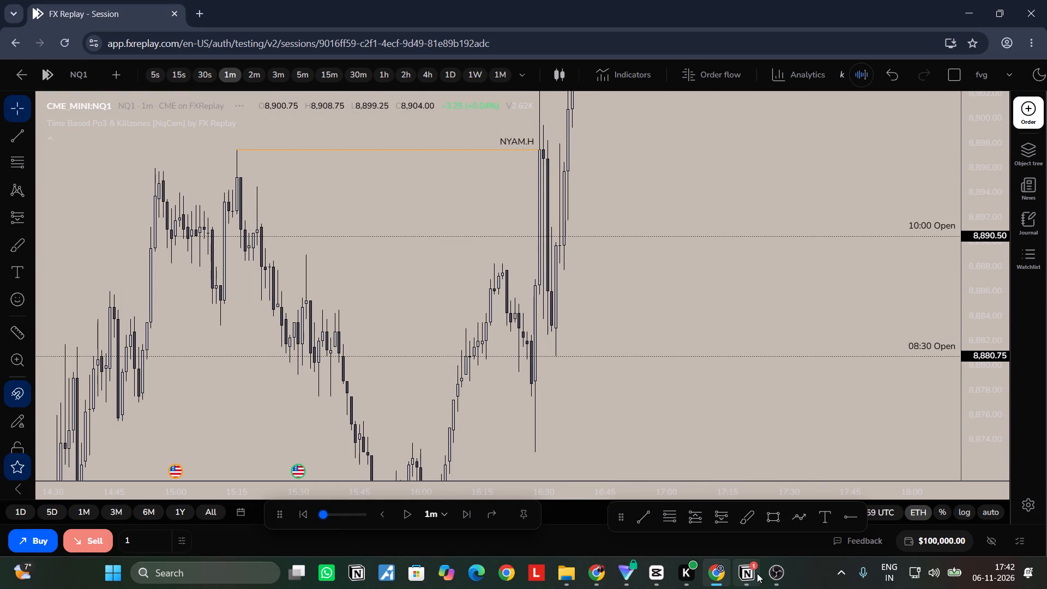
Switch to CapCut and open the file chooser for importing media into project 1104.
{"action": "left_click", "coordinate": [652, 572]}
{"action": "scroll", "coordinate": [282, 215], "scroll_direction": "down", "scroll_amount": 3}
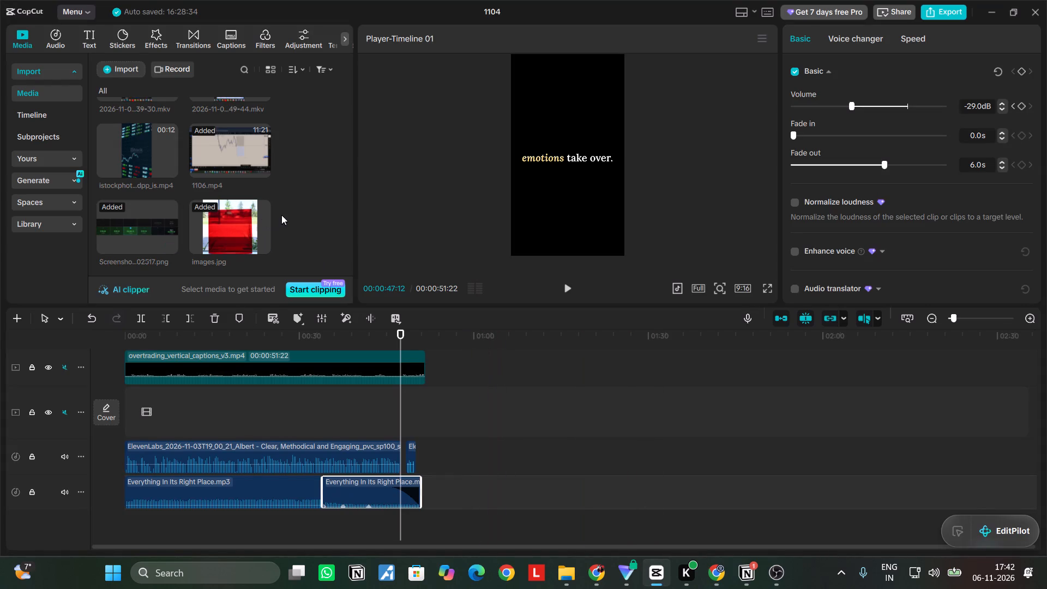
{"action": "scroll", "coordinate": [281, 215], "scroll_direction": "down", "scroll_amount": 3}
{"action": "left_click", "coordinate": [291, 232]}
{"action": "left_click", "coordinate": [128, 78]}
{"action": "left_click", "coordinate": [131, 69]}
{"action": "left_click", "coordinate": [127, 103]}
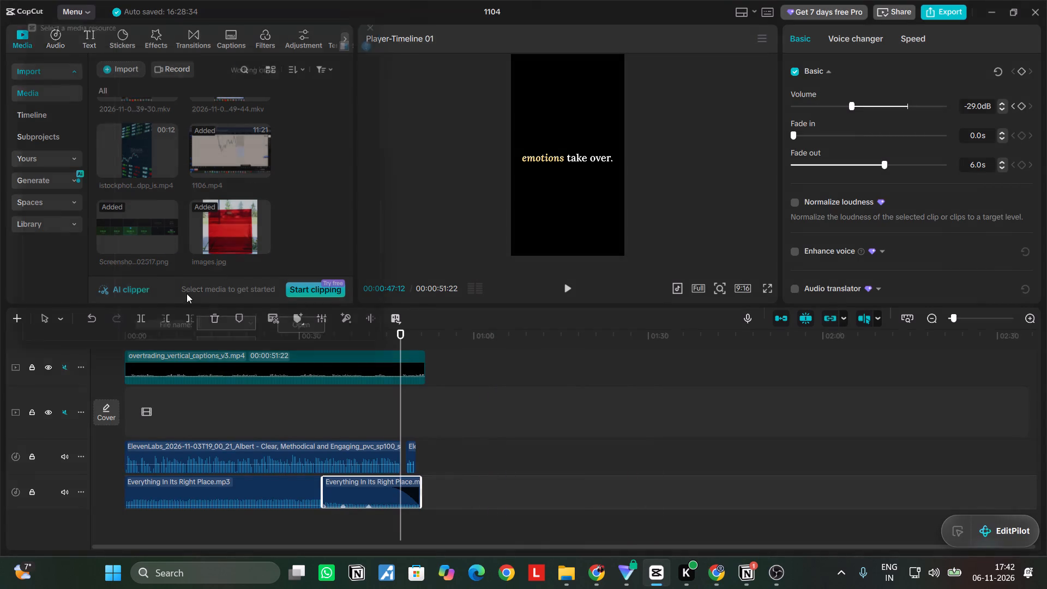
{"action": "scroll", "coordinate": [126, 190], "scroll_direction": "down", "scroll_amount": 1}
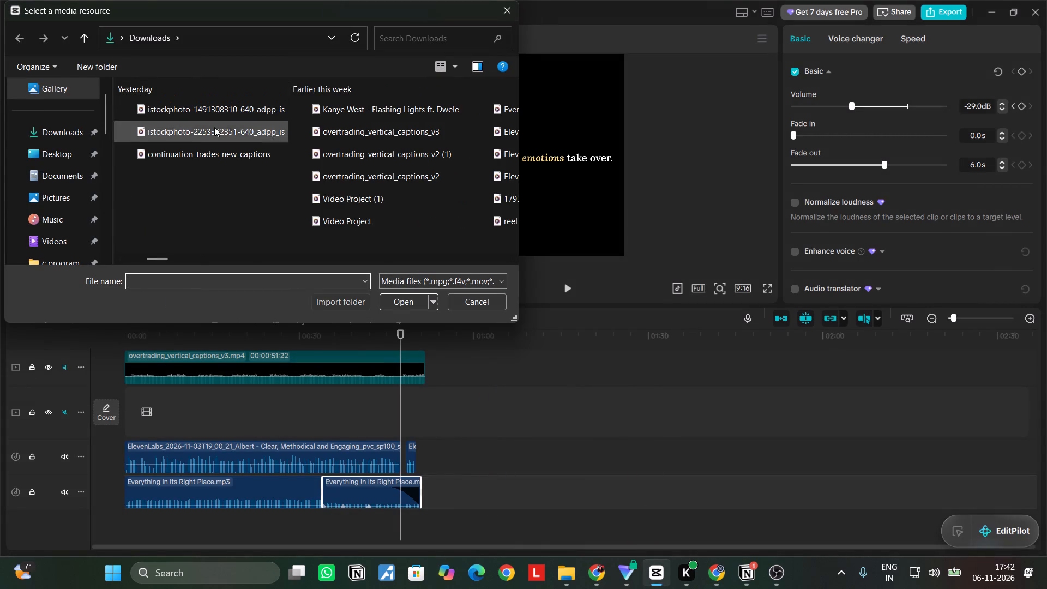
{"action": "left_click", "coordinate": [64, 133]}
{"action": "scroll", "coordinate": [48, 174], "scroll_direction": "down", "scroll_amount": 2}
{"action": "scroll", "coordinate": [58, 190], "scroll_direction": "up", "scroll_amount": 2}
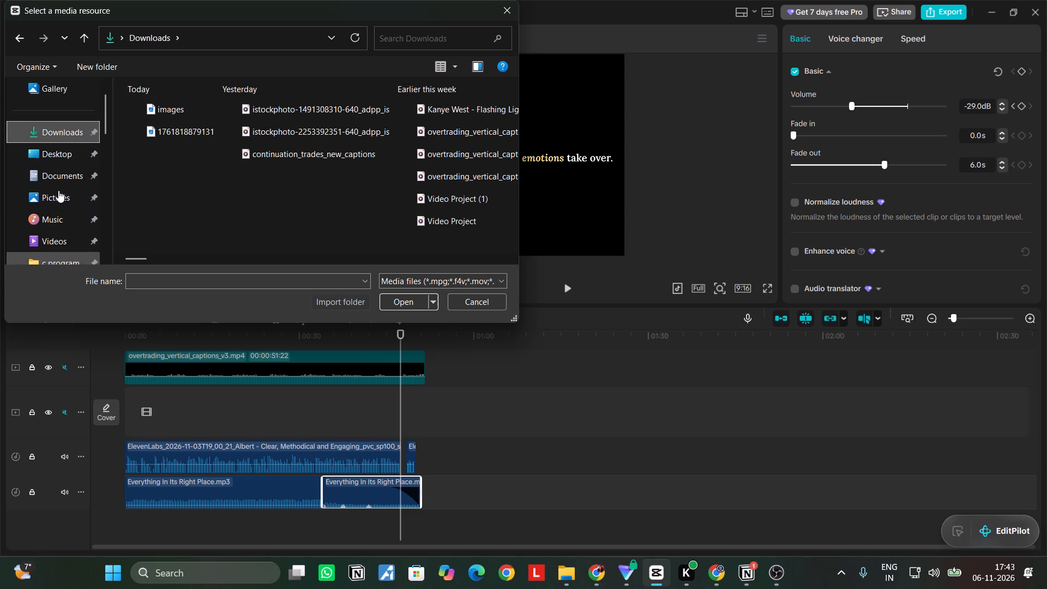
{"action": "left_click", "coordinate": [51, 250]}
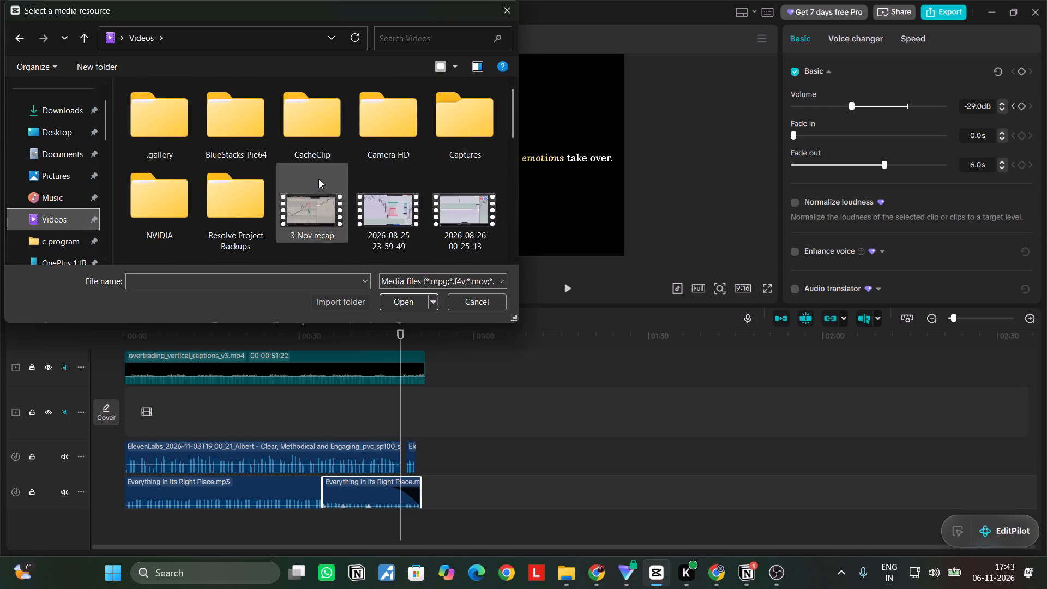
{"action": "scroll", "coordinate": [318, 179], "scroll_direction": "down", "scroll_amount": 7}
{"action": "scroll", "coordinate": [318, 179], "scroll_direction": "up", "scroll_amount": 9}
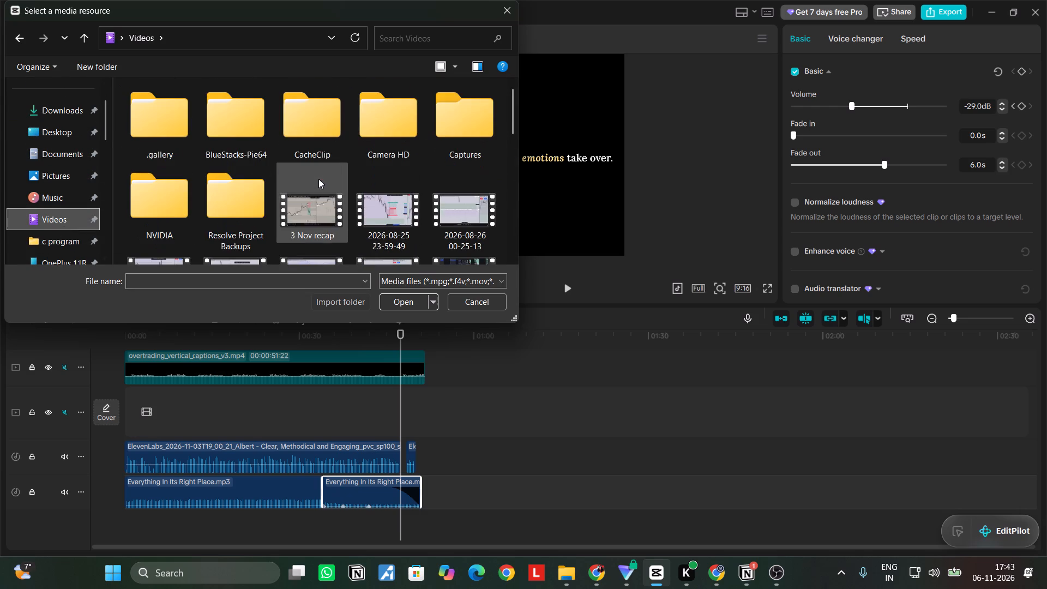
{"action": "scroll", "coordinate": [267, 204], "scroll_direction": "down", "scroll_amount": 6}
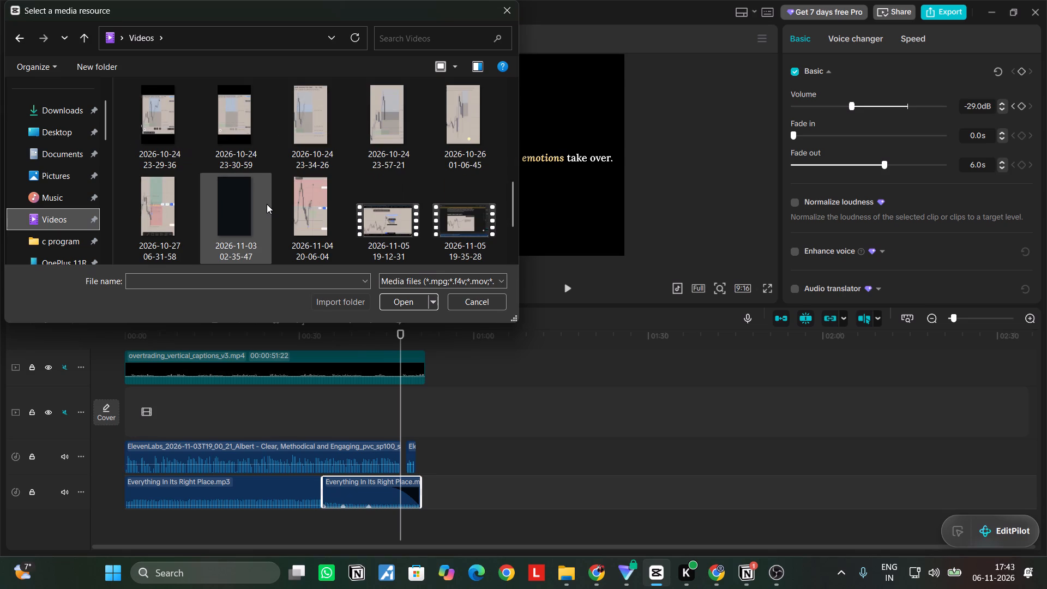
{"action": "left_click", "coordinate": [291, 217]}
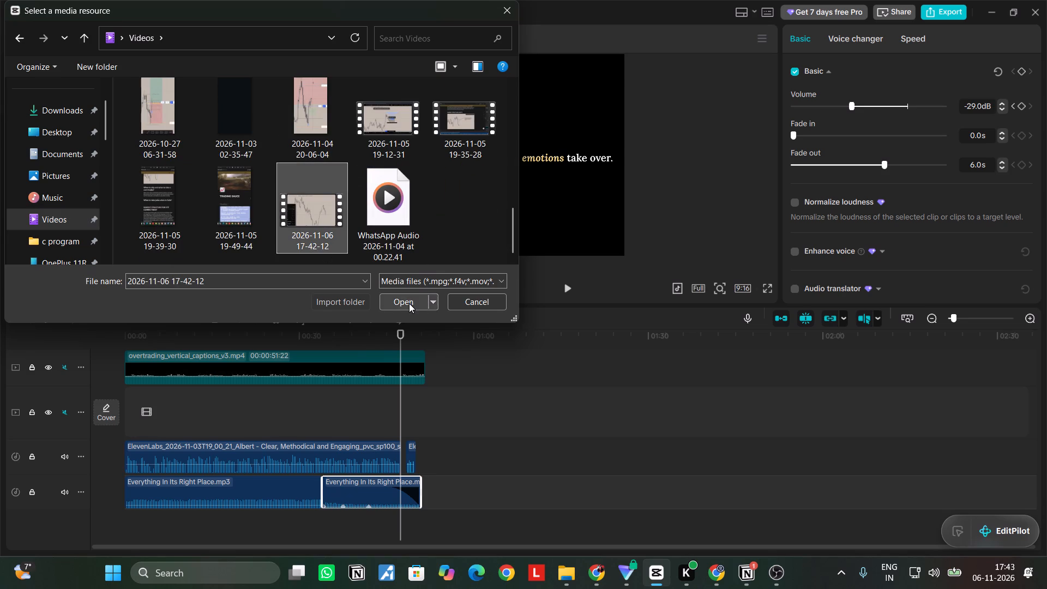
{"action": "left_click", "coordinate": [409, 303]}
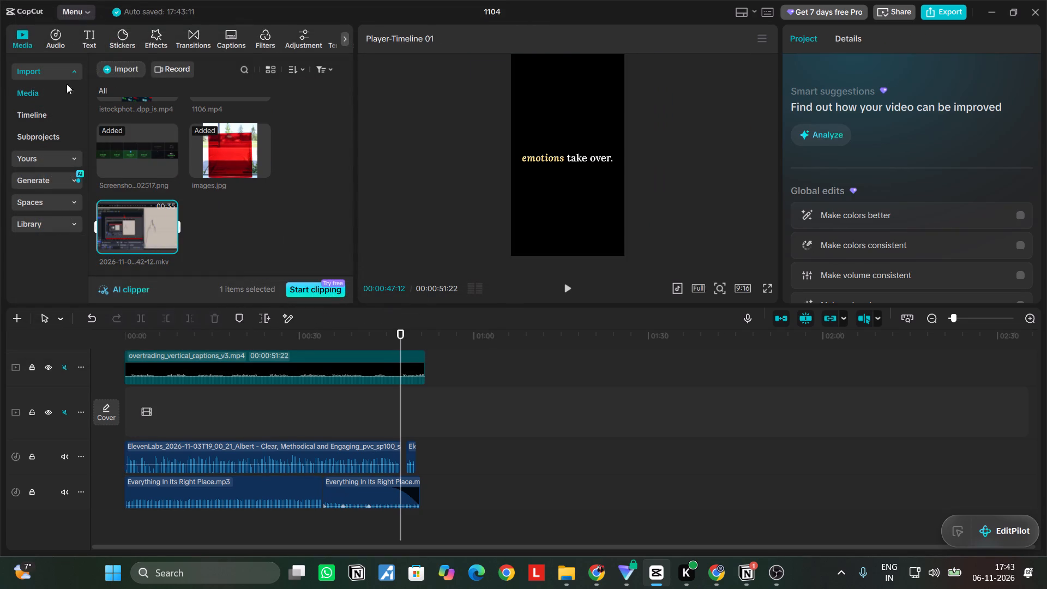
{"action": "left_click", "coordinate": [117, 70]}
{"action": "left_click", "coordinate": [143, 92]}
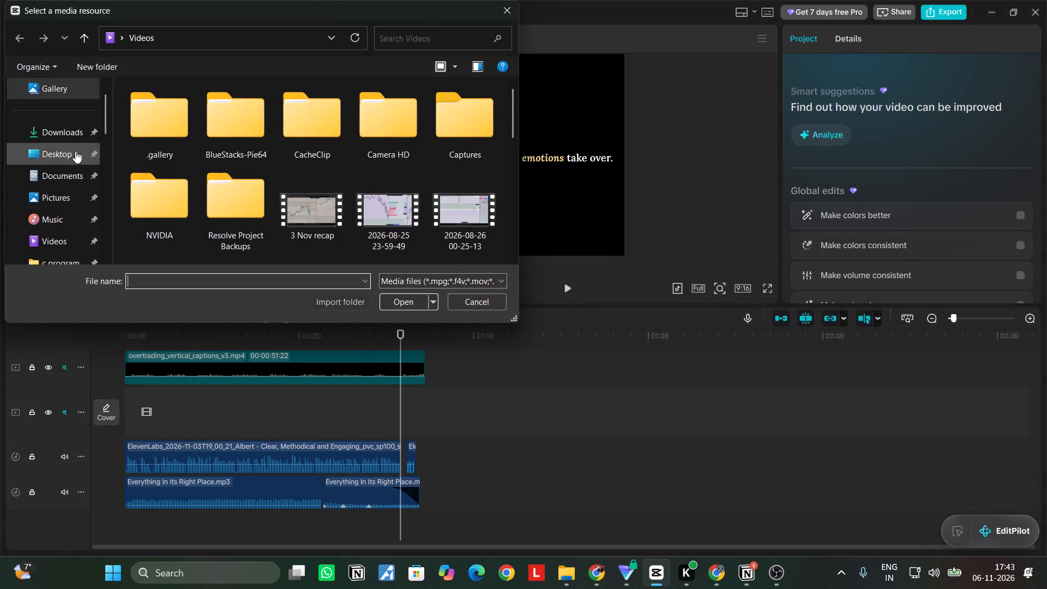
{"action": "left_click", "coordinate": [51, 197]}
{"action": "scroll", "coordinate": [208, 154], "scroll_direction": "down", "scroll_amount": 1}
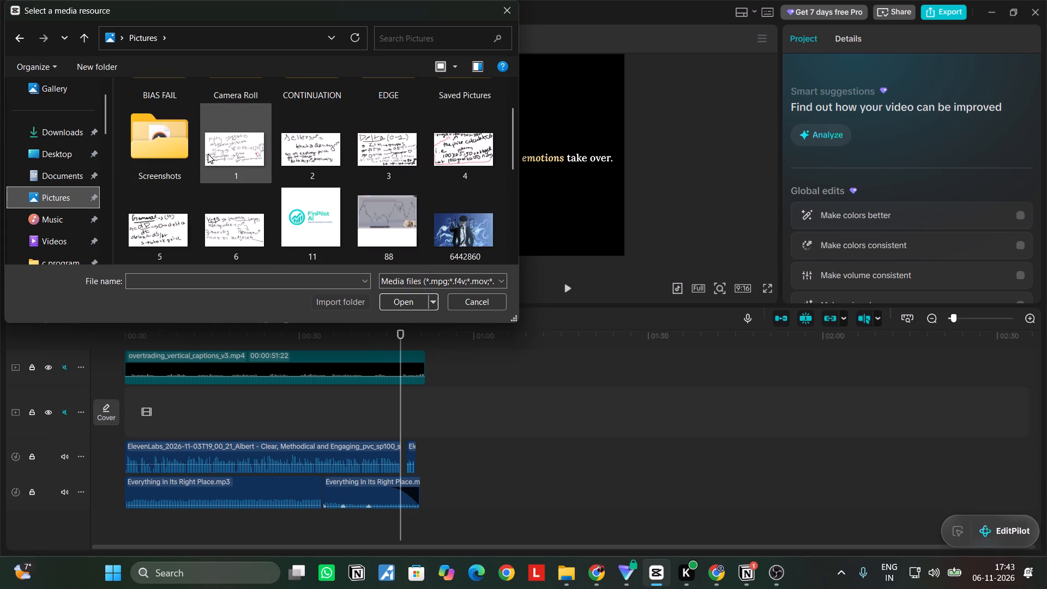
{"action": "scroll", "coordinate": [208, 154], "scroll_direction": "up", "scroll_amount": 3}
{"action": "double_click", "coordinate": [151, 201]}
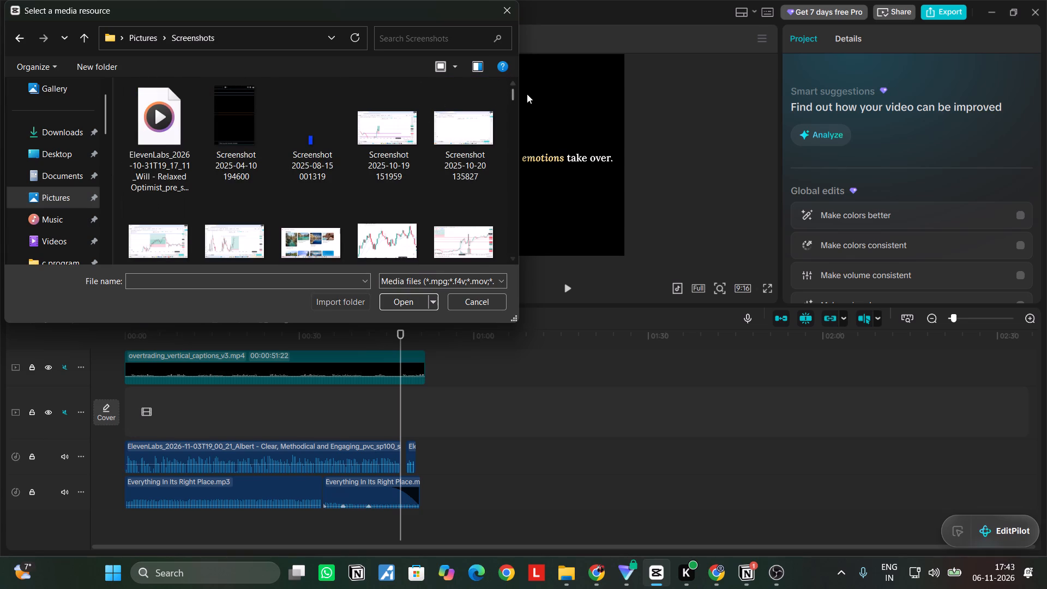
{"action": "left_click_drag", "start_coordinate": [513, 88], "coordinate": [495, 202]}
{"action": "left_click_drag", "start_coordinate": [512, 98], "coordinate": [513, 146]}
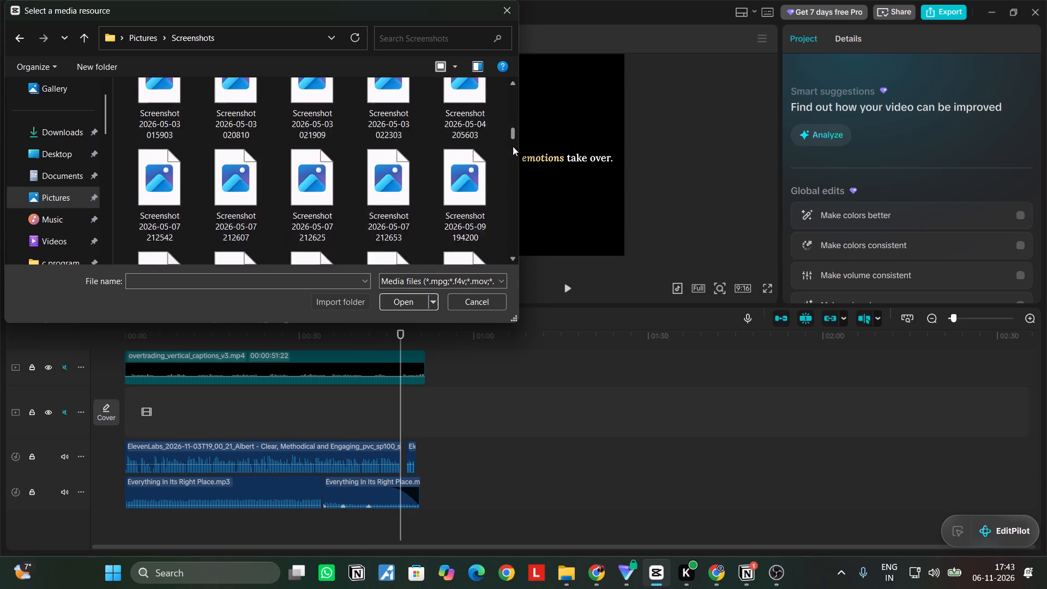
{"action": "left_click_drag", "start_coordinate": [513, 146], "coordinate": [472, 308]}
{"action": "scroll", "coordinate": [425, 246], "scroll_direction": "down", "scroll_amount": 5}
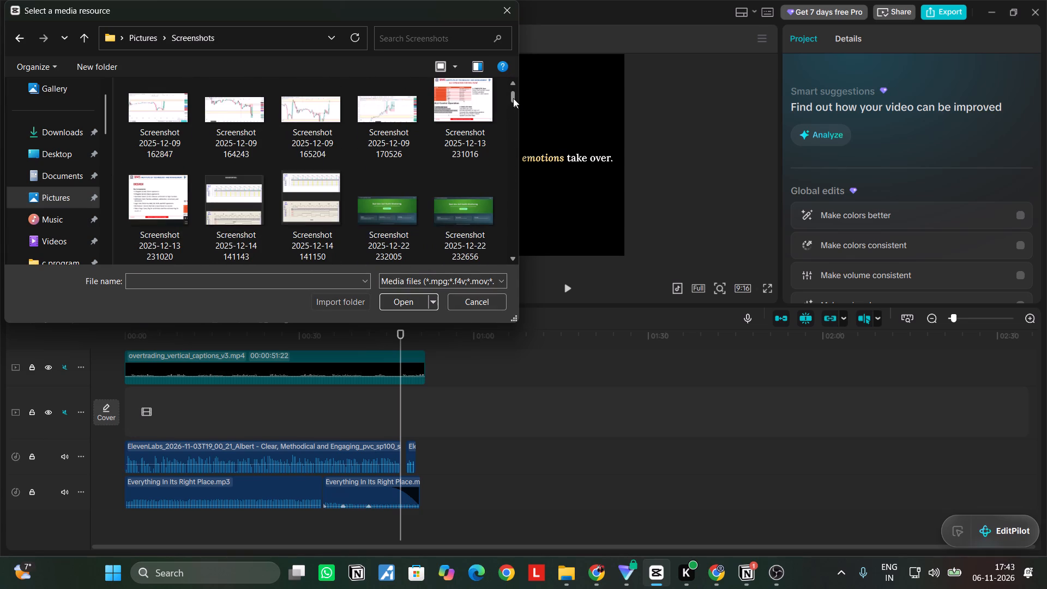
{"action": "left_click_drag", "start_coordinate": [513, 96], "coordinate": [497, 261]}
{"action": "scroll", "coordinate": [371, 223], "scroll_direction": "down", "scroll_amount": 1}
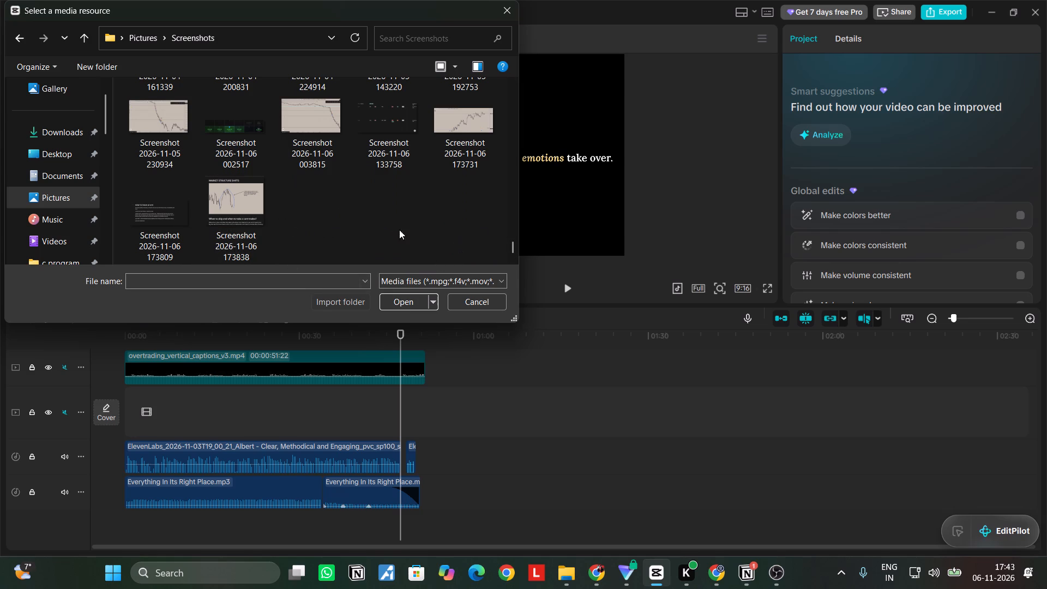
{"action": "left_click", "coordinate": [245, 209], "text": "ctrl"}
{"action": "left_click", "coordinate": [135, 223], "text": "ctrl"}
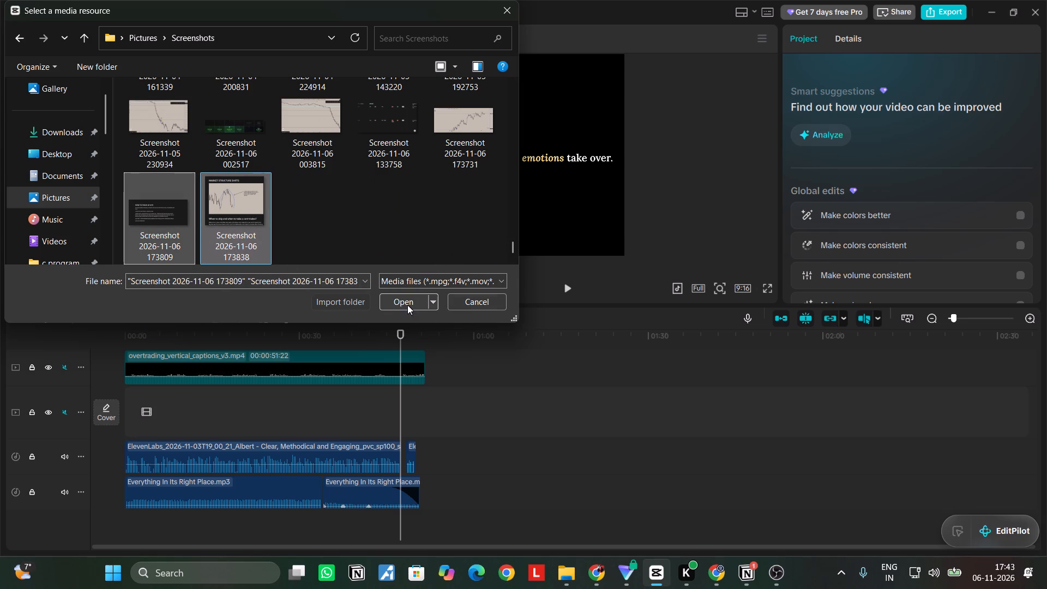
{"action": "left_click", "coordinate": [470, 133], "text": "ctrl"}
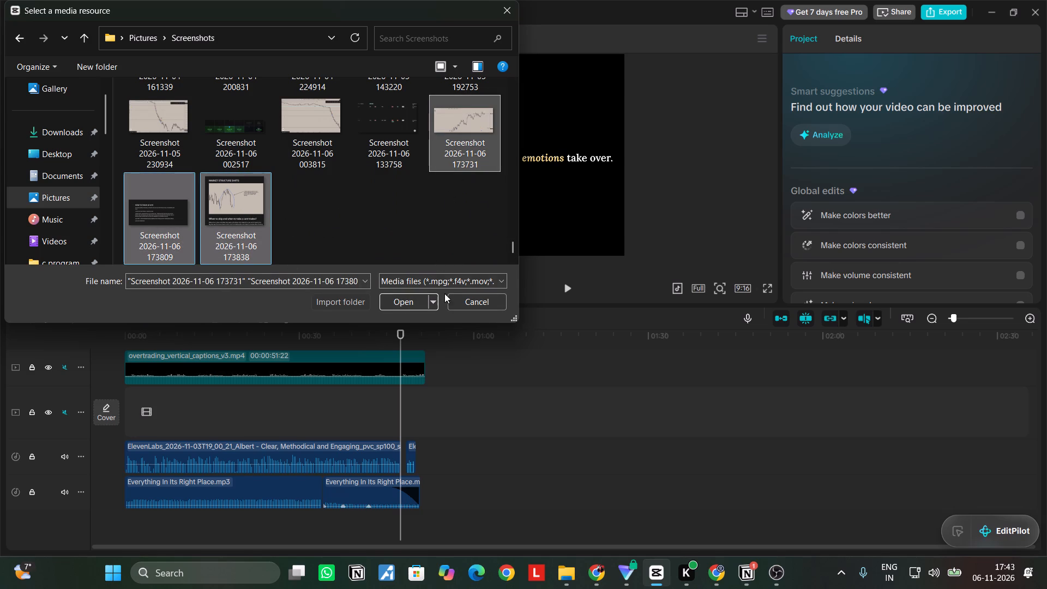
{"action": "left_click", "coordinate": [418, 299]}
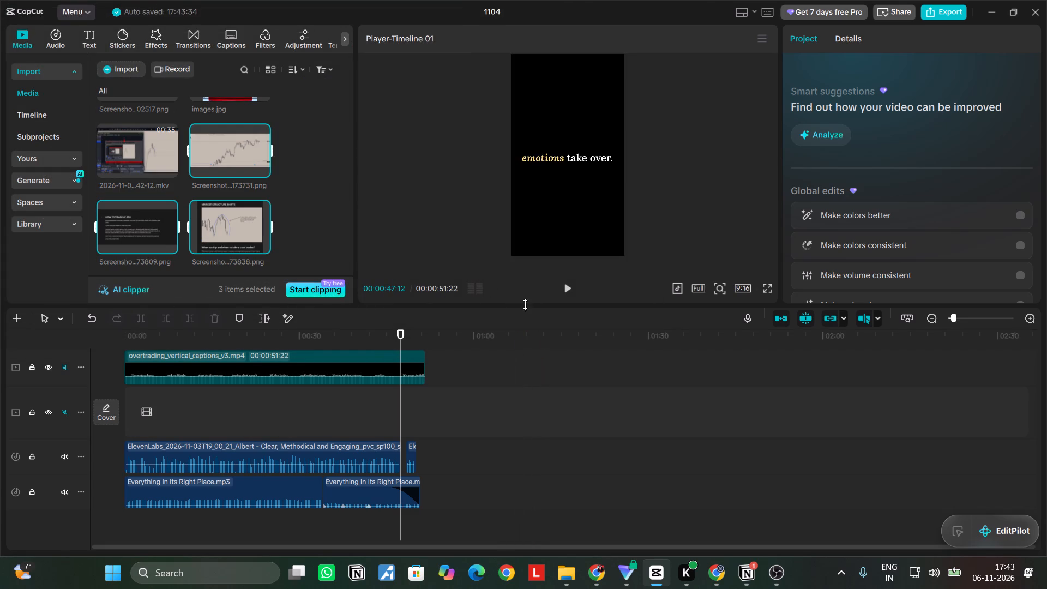
Scrub the timeline back to about 00:00:35:16 and try to play the captioned video from there.
{"action": "left_click_drag", "start_coordinate": [399, 390], "coordinate": [340, 390]}
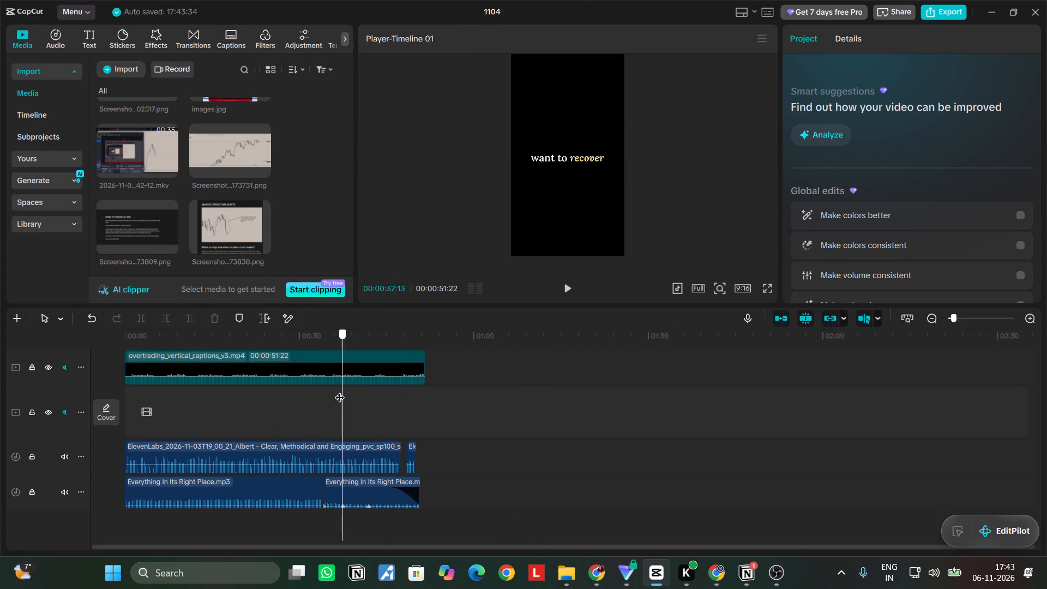
{"action": "left_click_drag", "start_coordinate": [340, 390], "coordinate": [332, 389]}
{"action": "scroll", "coordinate": [514, 419], "scroll_direction": "up", "scroll_amount": 7}
{"action": "left_click", "coordinate": [558, 286]}
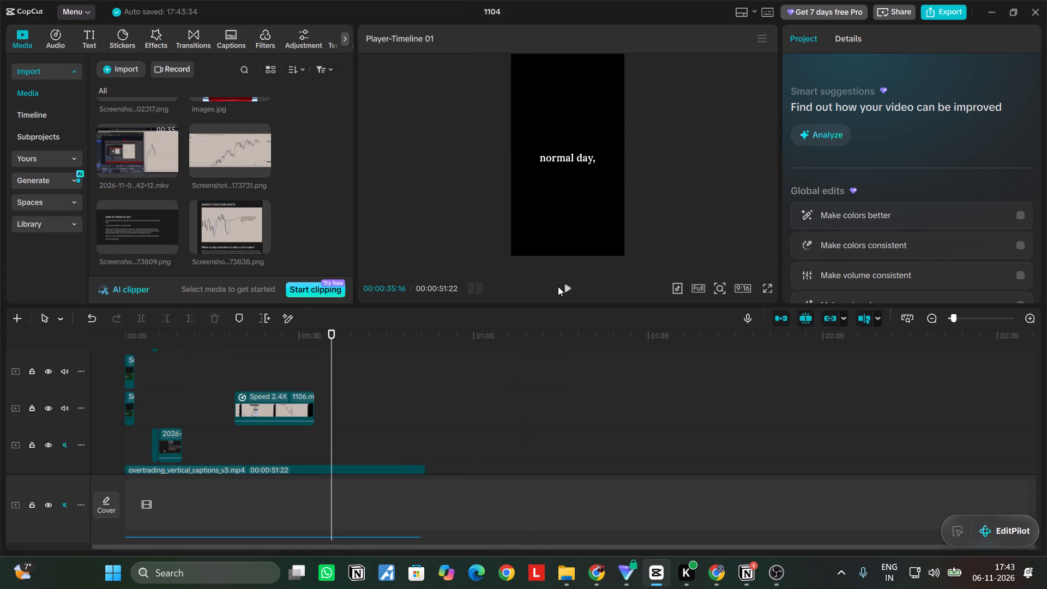
{"action": "left_click", "coordinate": [558, 286]}
Toggle a setting in the Windows quick settings and return to the editor.
{"action": "left_click", "coordinate": [932, 584]}
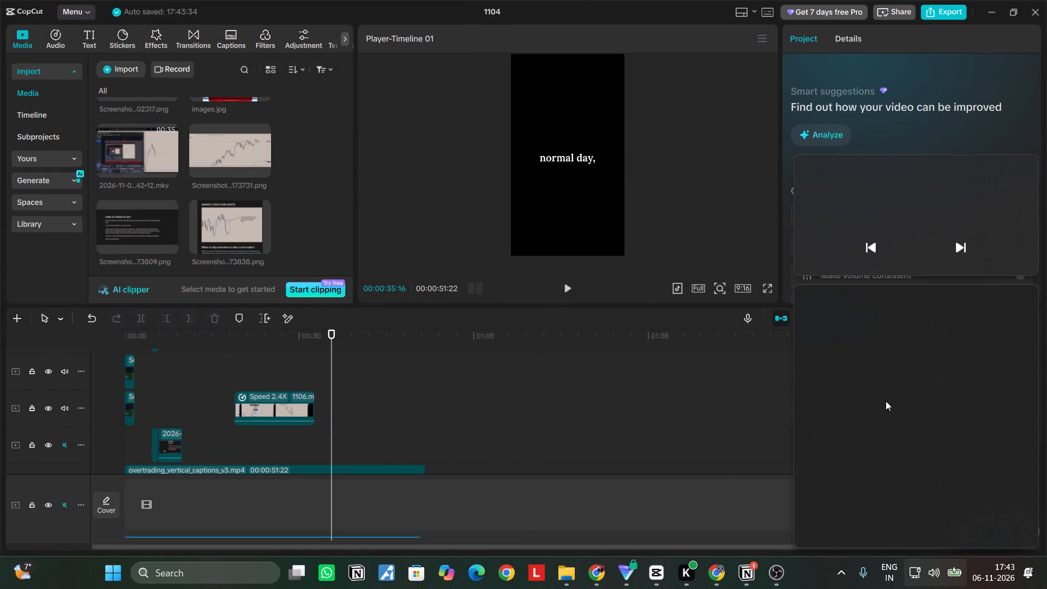
{"action": "left_click", "coordinate": [889, 327]}
{"action": "left_click", "coordinate": [743, 474]}
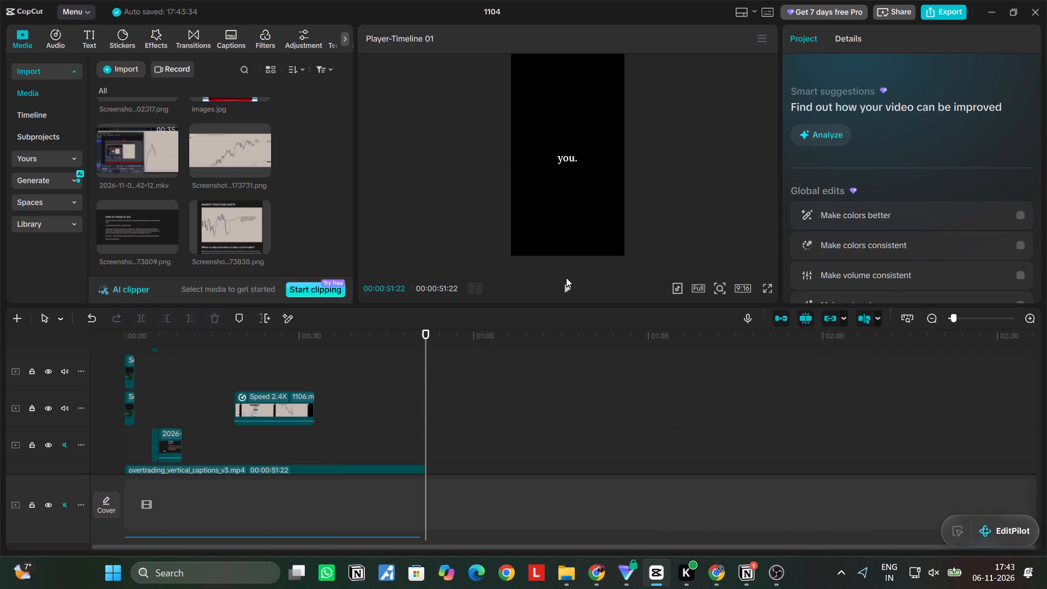
Play the captioned video from about 00:00:34:07 and stop at 00:00:41:14, where the caption reads "The problem isn't".
{"action": "left_click", "coordinate": [566, 278]}
{"action": "left_click", "coordinate": [564, 289]}
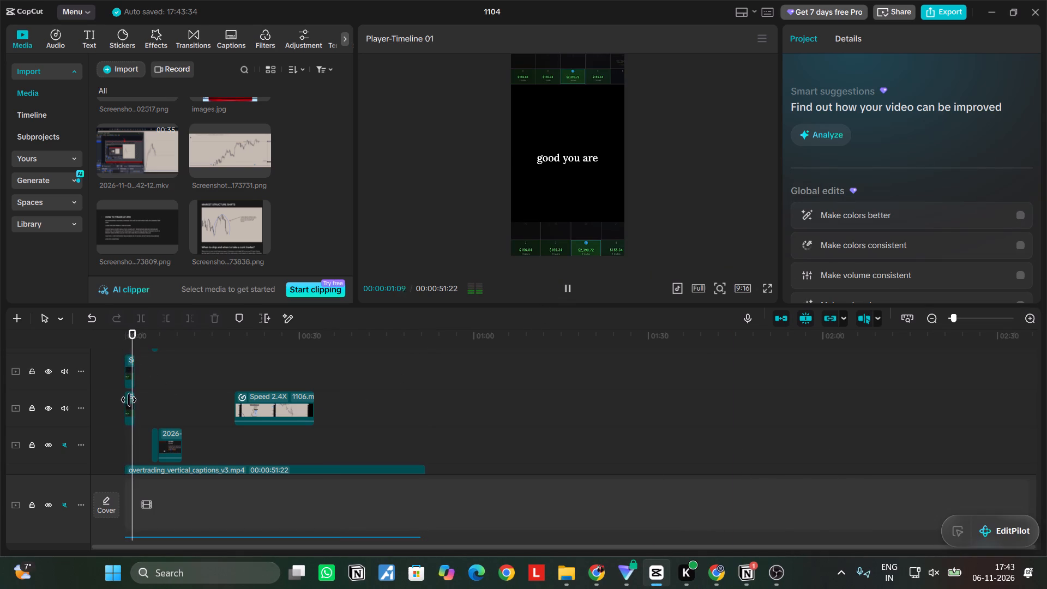
{"action": "left_click_drag", "start_coordinate": [136, 334], "coordinate": [324, 371]}
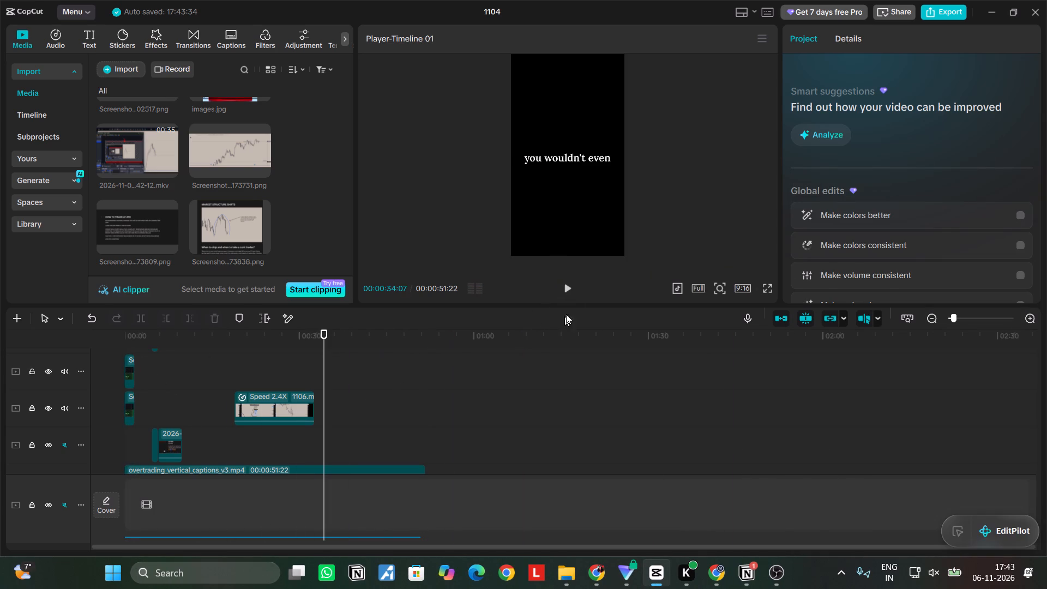
{"action": "left_click", "coordinate": [562, 297]}
{"action": "left_click", "coordinate": [564, 294]}
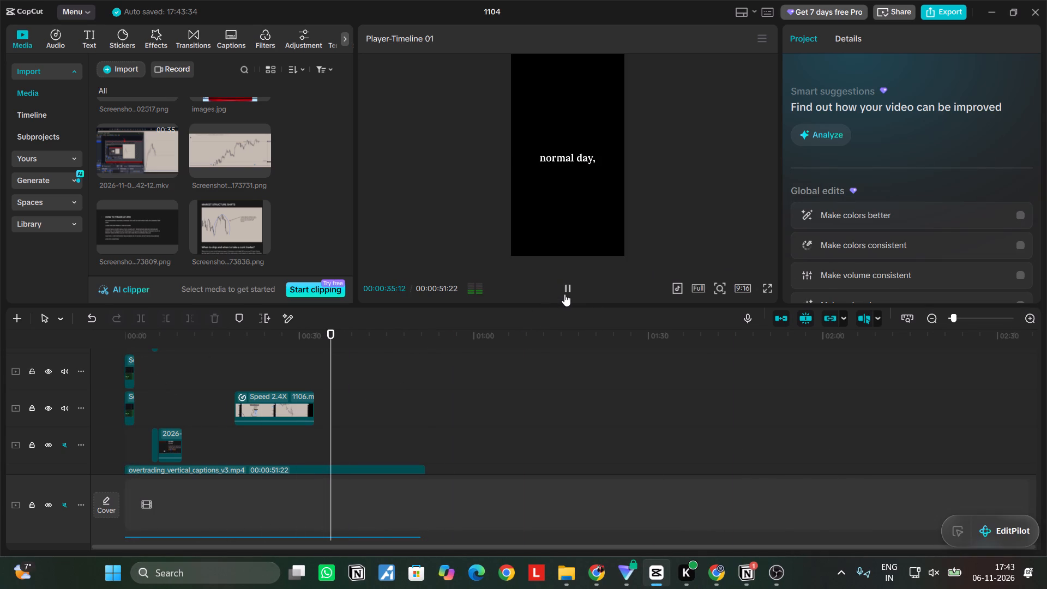
{"action": "left_click", "coordinate": [564, 294]}
{"action": "double_click", "coordinate": [564, 294]}
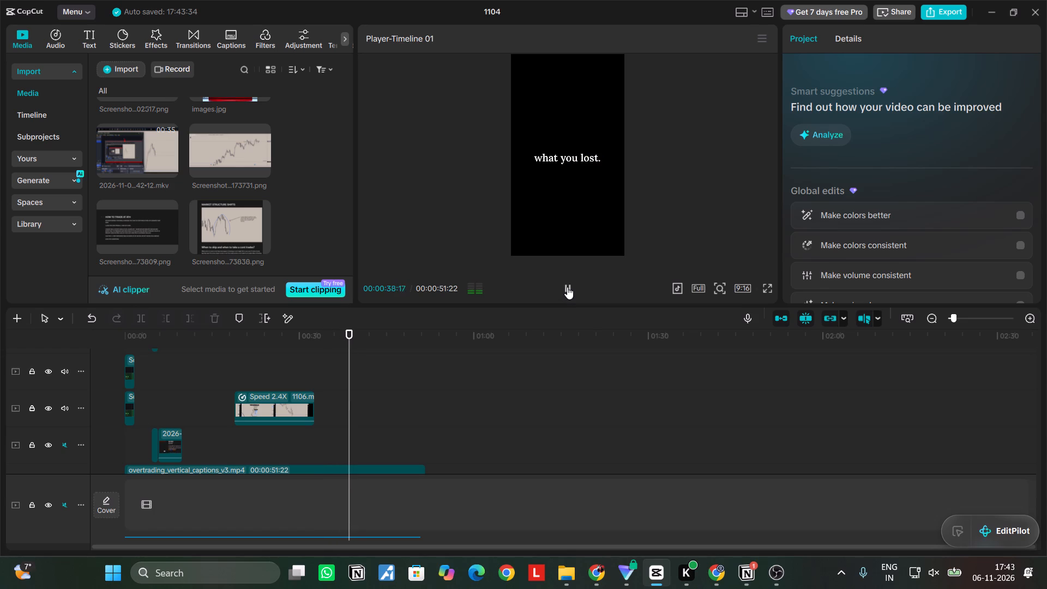
{"action": "left_click", "coordinate": [567, 287]}
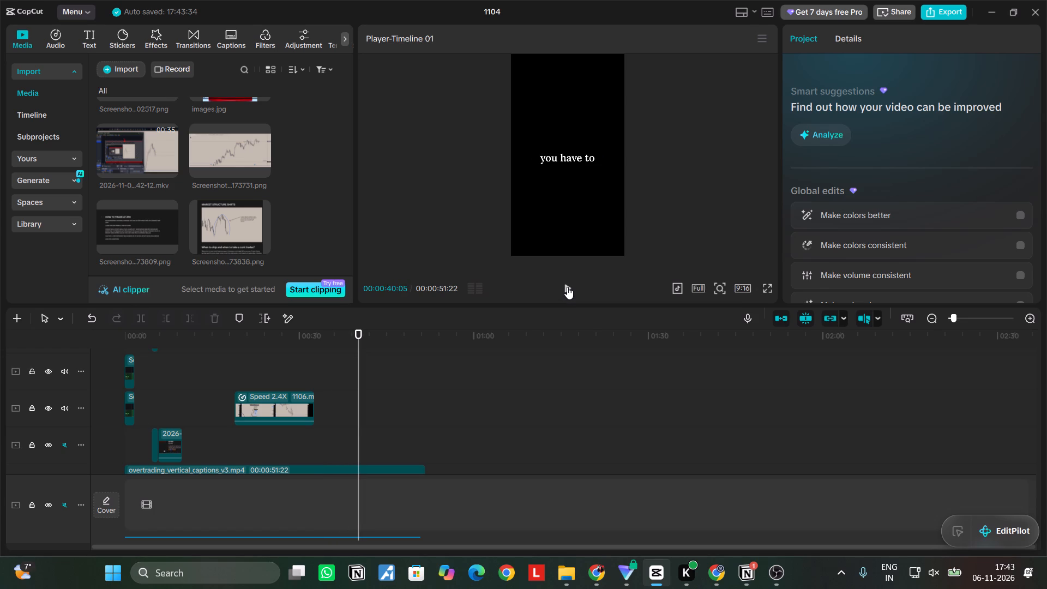
{"action": "left_click", "coordinate": [567, 287]}
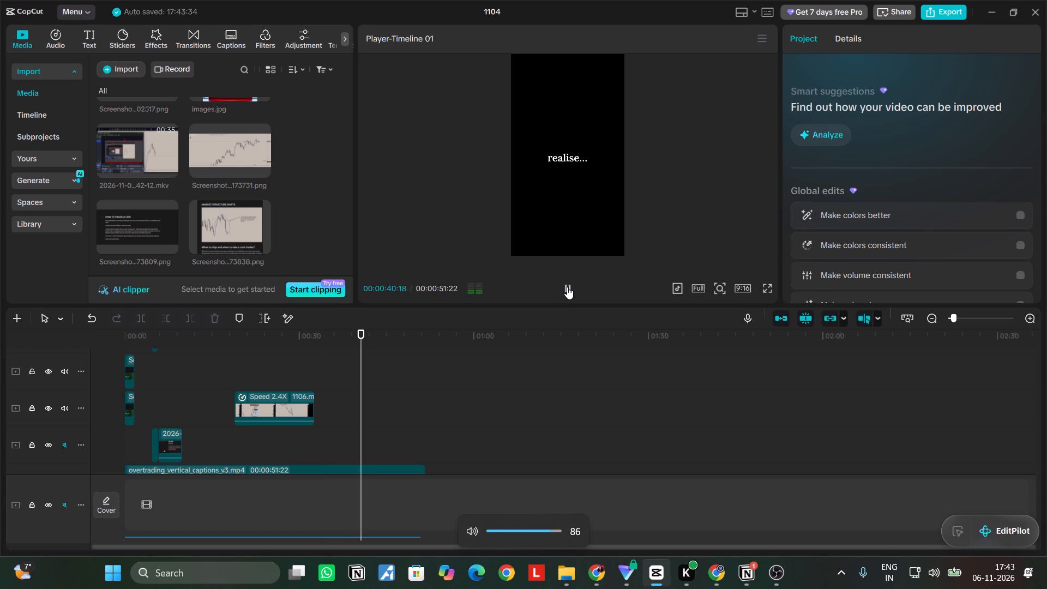
{"action": "left_click", "coordinate": [567, 287]}
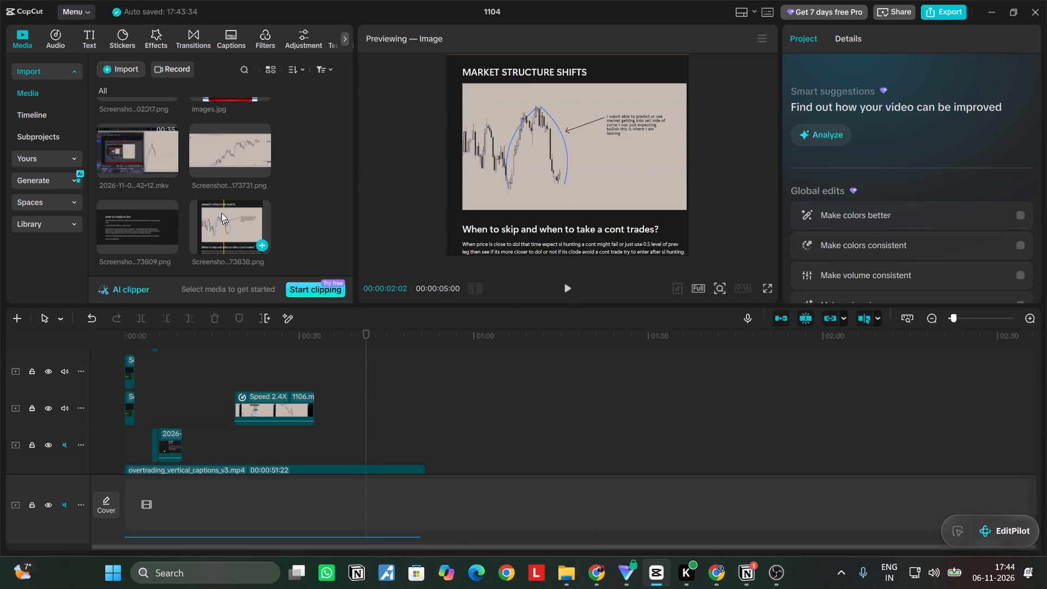
Place the chart screenshot ending in 173731.png at 00:00:41:14, on the same track as the 2.4X-speed 1106 clip.
{"action": "left_click", "coordinate": [214, 142]}
{"action": "left_click_drag", "start_coordinate": [215, 144], "coordinate": [372, 416]}
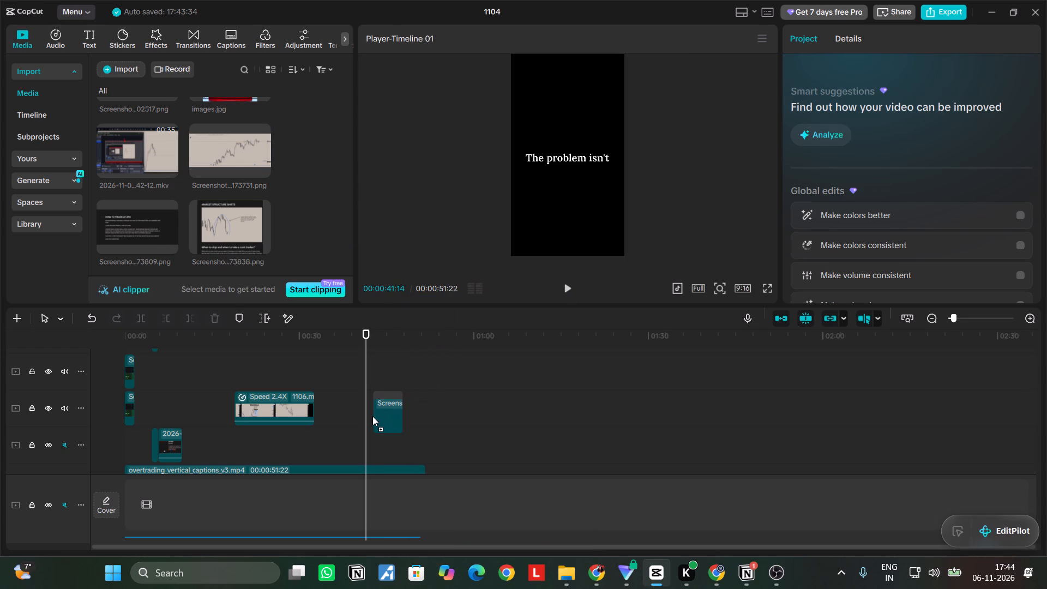
{"action": "left_click_drag", "start_coordinate": [372, 416], "coordinate": [366, 414]}
Move the chart image up above the caption, to X 0 and about Y 895.
{"action": "left_click_drag", "start_coordinate": [557, 148], "coordinate": [559, 101]}
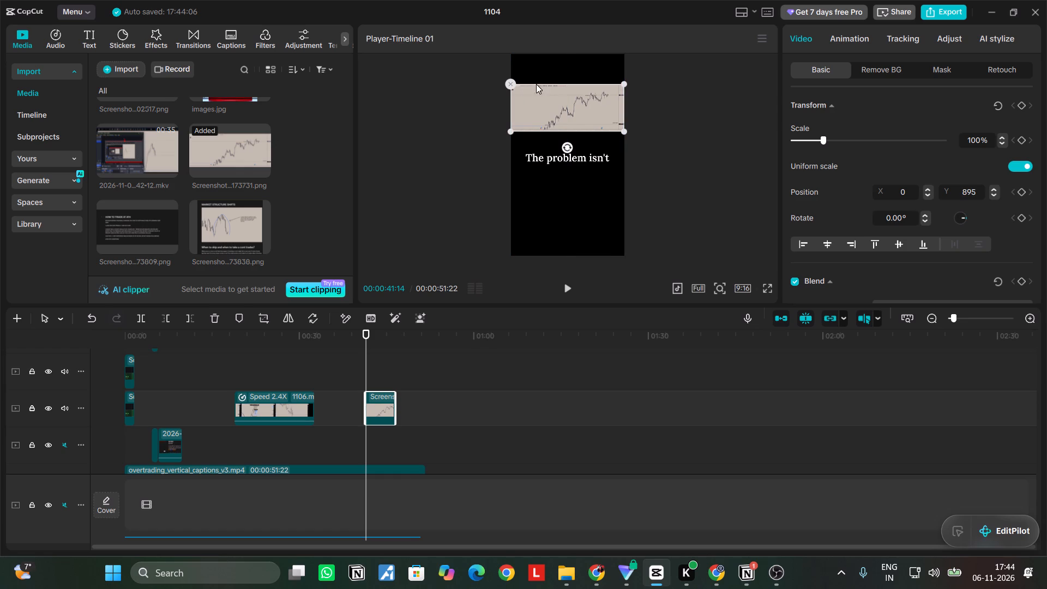
Enlarge the chart screenshot beyond the sides of the video frame and raise it to about Y 1298.
{"action": "left_click_drag", "start_coordinate": [624, 84], "coordinate": [630, 31]}
{"action": "left_click_drag", "start_coordinate": [565, 114], "coordinate": [565, 105]}
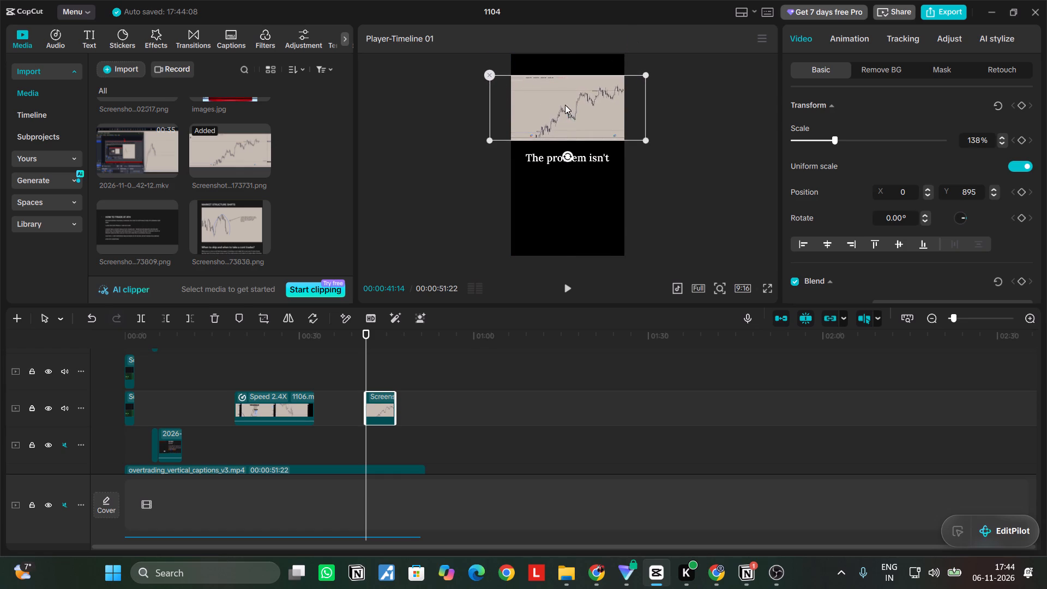
{"action": "left_click_drag", "start_coordinate": [565, 105], "coordinate": [564, 93]}
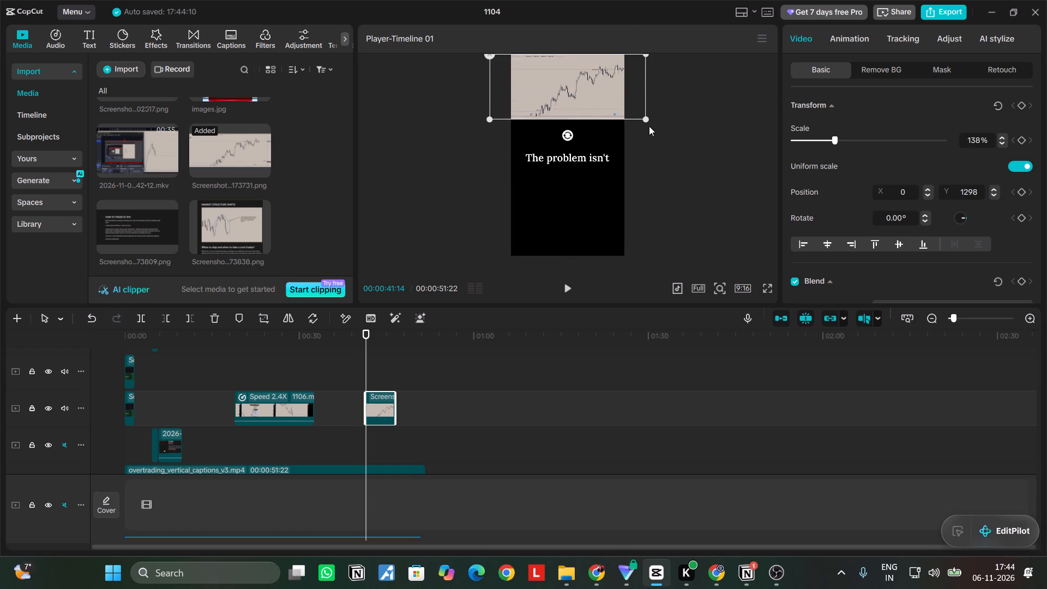
{"action": "left_click_drag", "start_coordinate": [647, 119], "coordinate": [667, 232]}
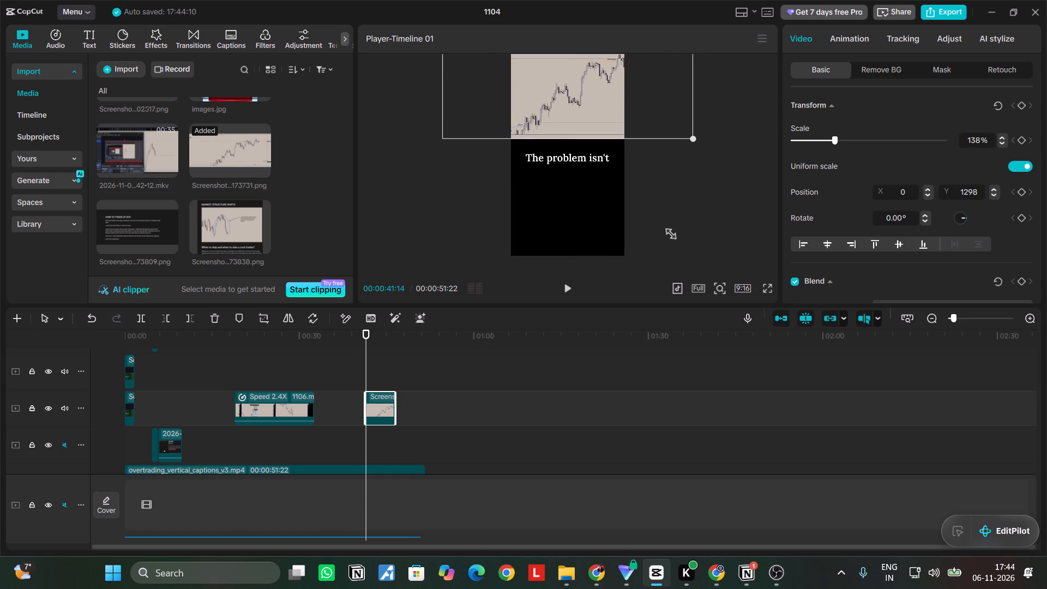
{"action": "left_click_drag", "start_coordinate": [667, 232], "coordinate": [675, 244]}
Lower the chart screenshot's opacity to 19%.
{"action": "scroll", "coordinate": [830, 197], "scroll_direction": "down", "scroll_amount": 2}
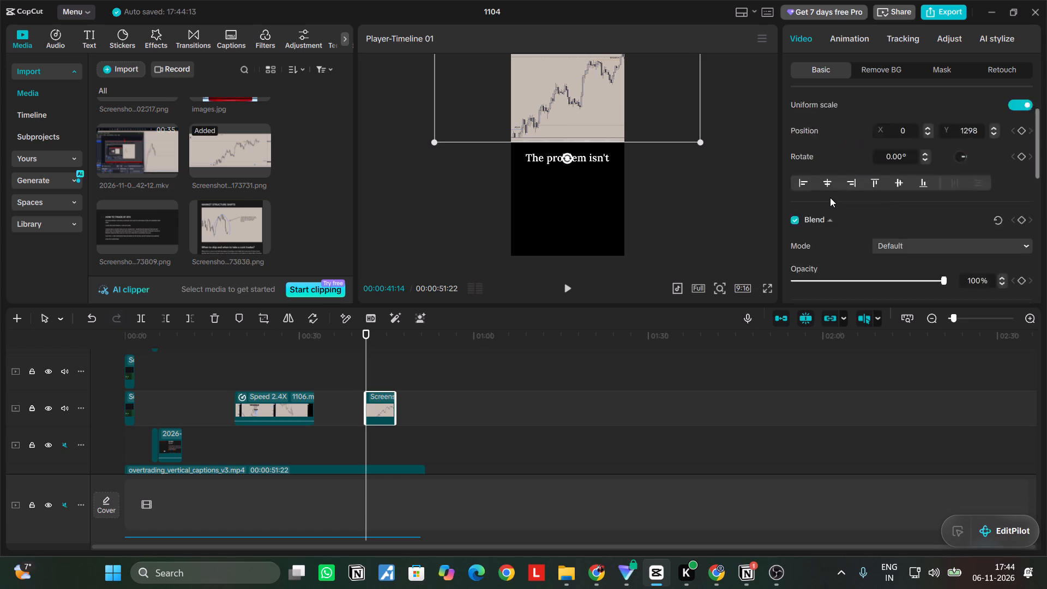
{"action": "scroll", "coordinate": [830, 197], "scroll_direction": "down", "scroll_amount": 1}
{"action": "left_click_drag", "start_coordinate": [884, 155], "coordinate": [814, 166]}
{"action": "left_click_drag", "start_coordinate": [815, 158], "coordinate": [820, 163]}
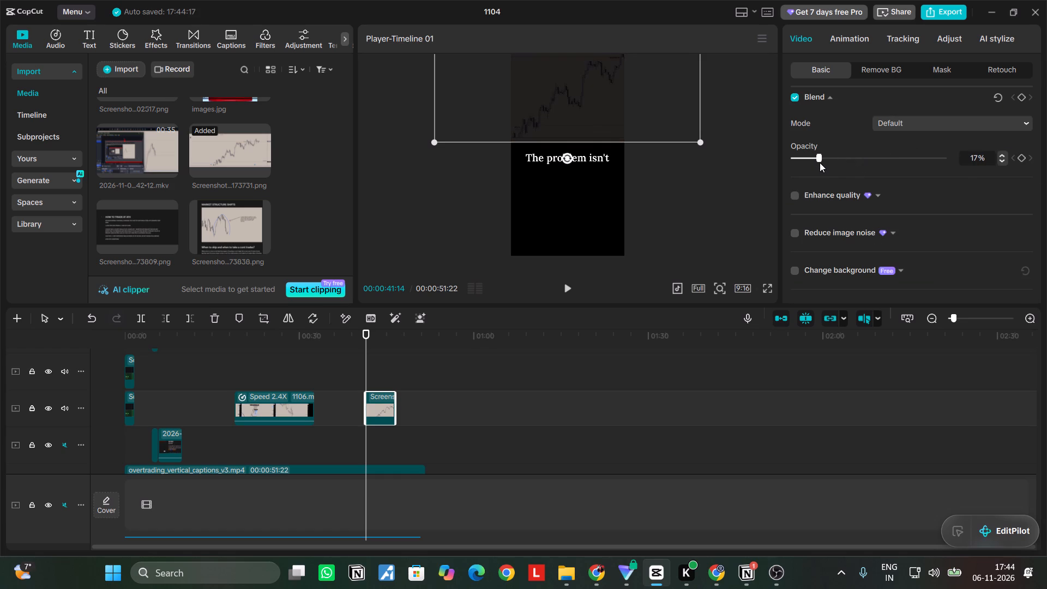
{"action": "left_click_drag", "start_coordinate": [820, 163], "coordinate": [822, 163]}
Enlarge the faded chart screenshot further and move it down so it fills the whole vertical frame behind the caption.
{"action": "left_click_drag", "start_coordinate": [697, 140], "coordinate": [774, 559]}
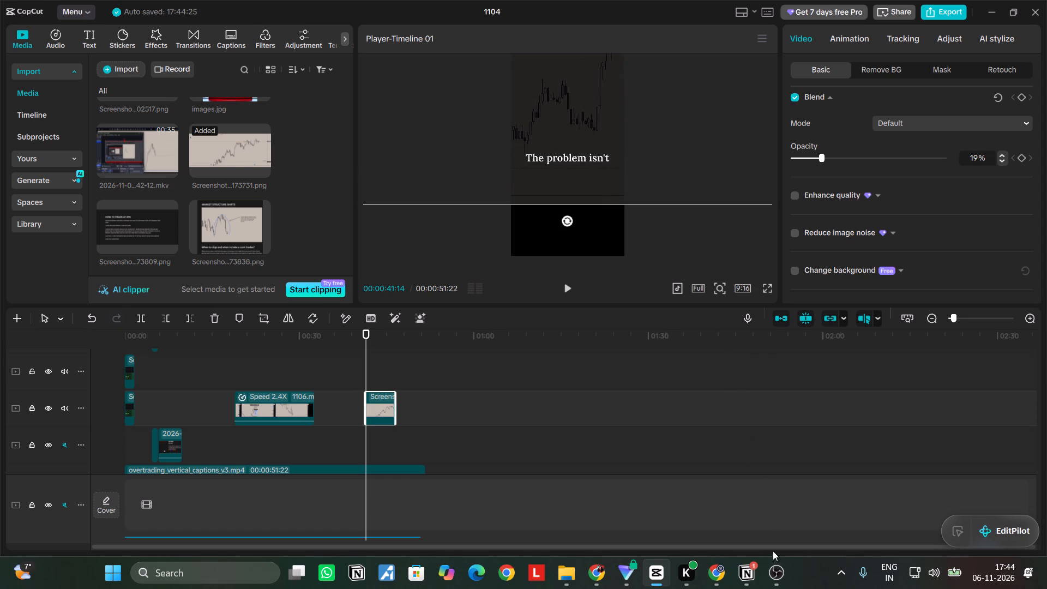
{"action": "left_click_drag", "start_coordinate": [608, 124], "coordinate": [609, 167]}
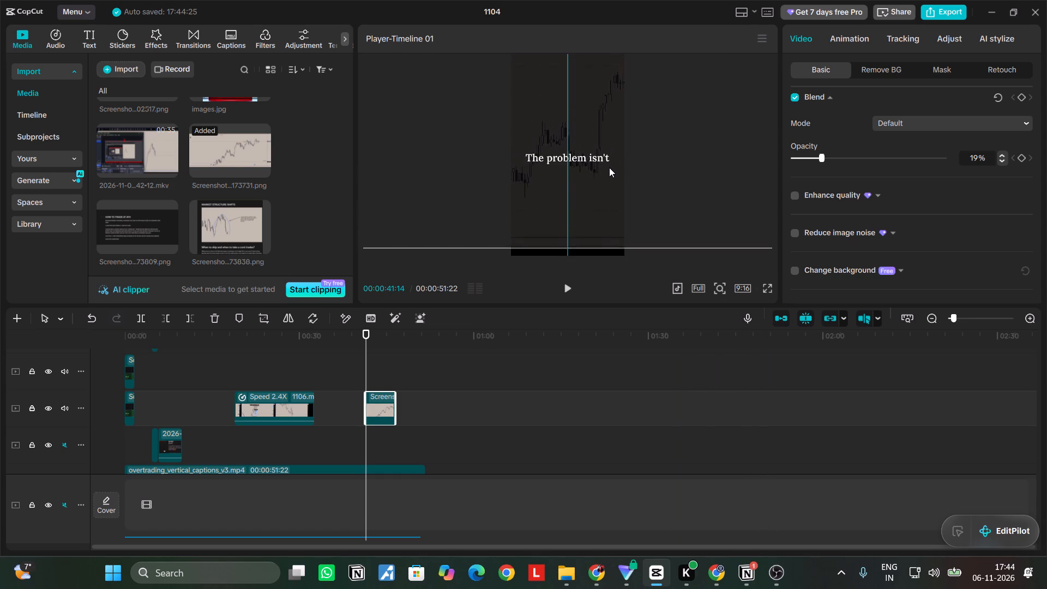
{"action": "left_click_drag", "start_coordinate": [609, 167], "coordinate": [608, 173]}
{"action": "left_click", "coordinate": [732, 169]}
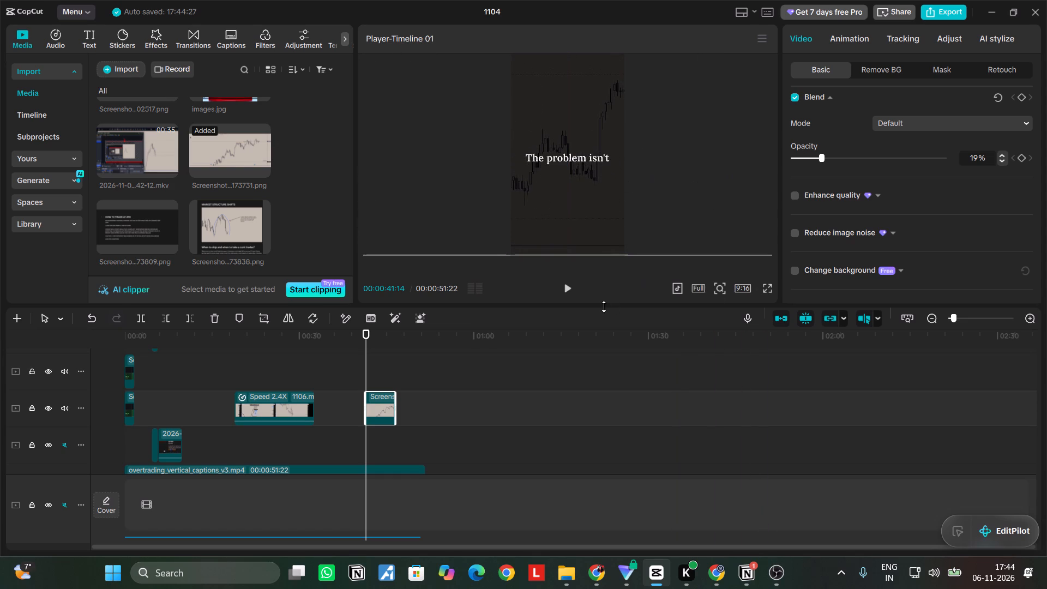
Play the captions over the chart screenshot and trim the end of its clip to 00:00:42:23.
{"action": "left_click", "coordinate": [565, 289]}
{"action": "left_click", "coordinate": [565, 289]}
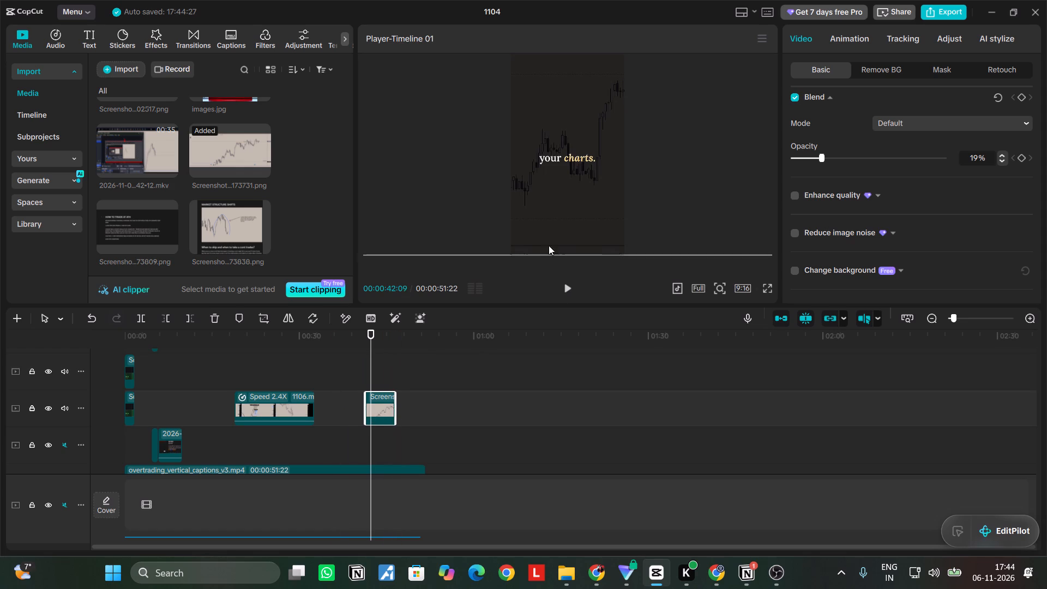
{"action": "double_click", "coordinate": [565, 285]}
{"action": "double_click", "coordinate": [565, 285]}
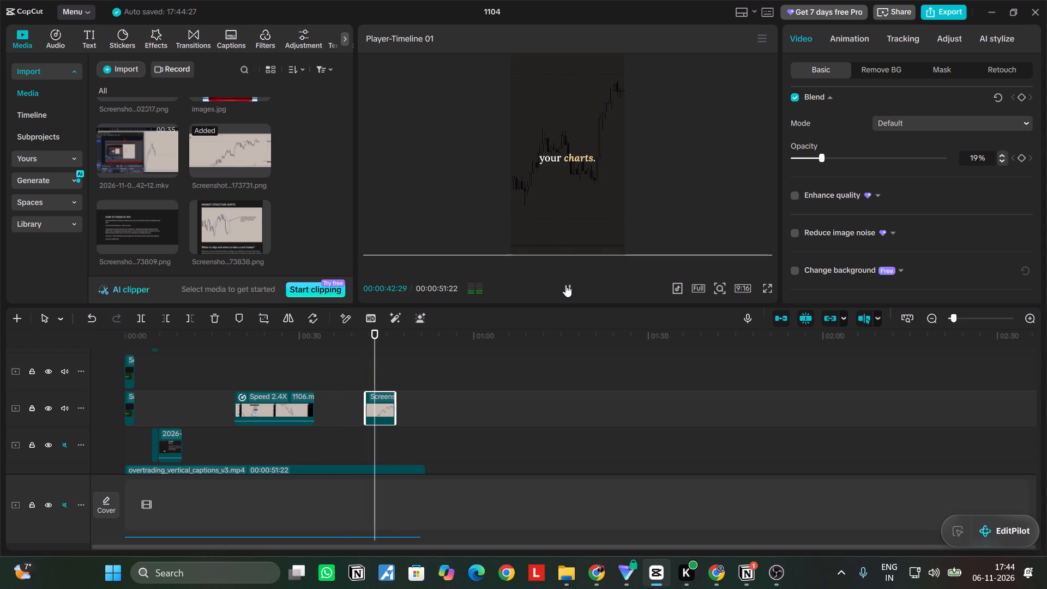
{"action": "left_click", "coordinate": [565, 285]}
{"action": "left_click", "coordinate": [565, 285]}
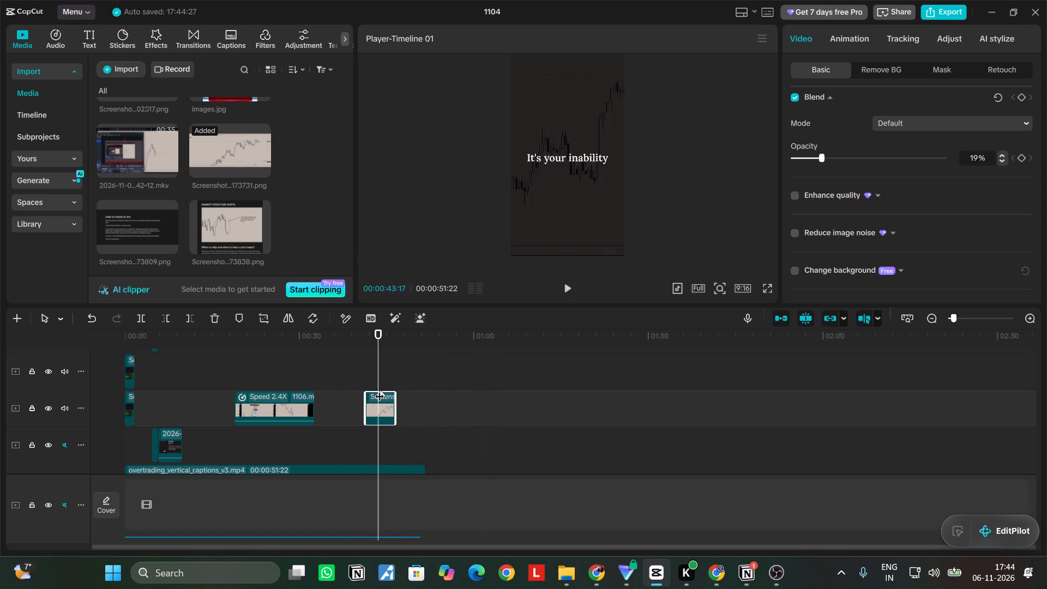
{"action": "left_click_drag", "start_coordinate": [395, 406], "coordinate": [372, 406]}
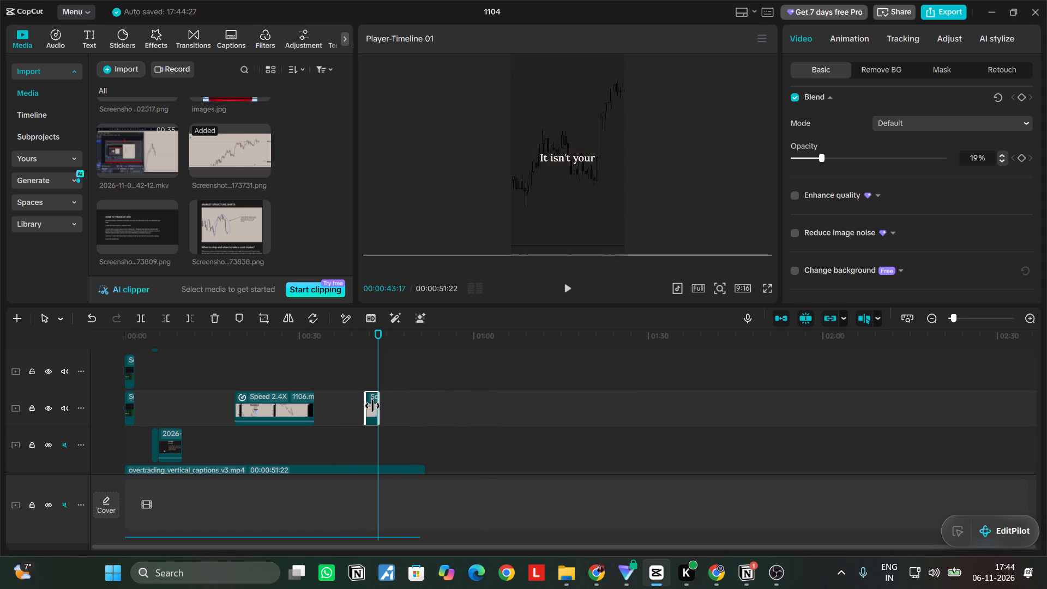
{"action": "left_click_drag", "start_coordinate": [372, 406], "coordinate": [371, 408]}
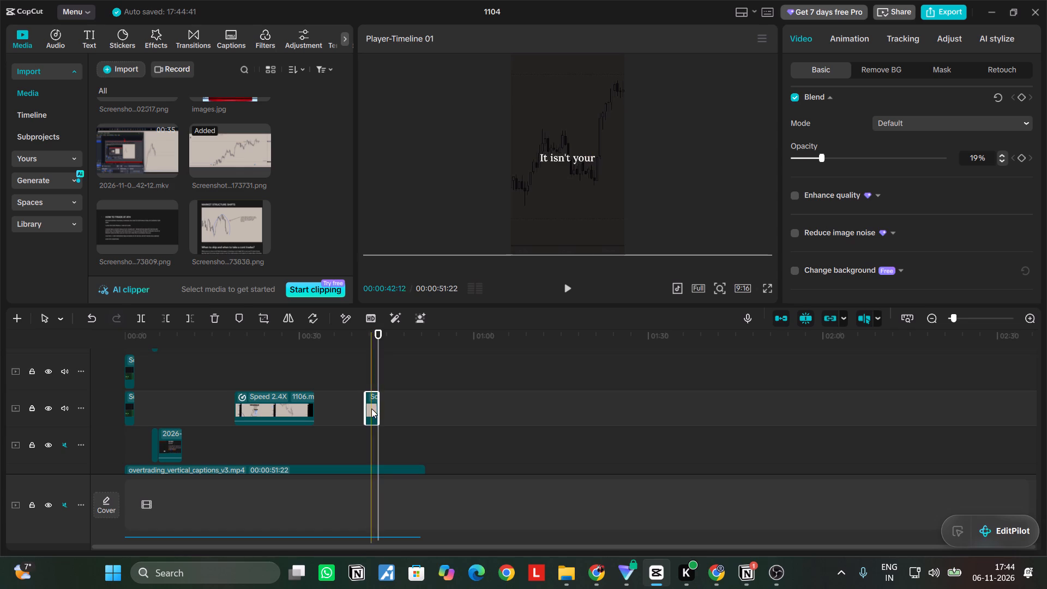
{"action": "left_click", "coordinate": [378, 375]}
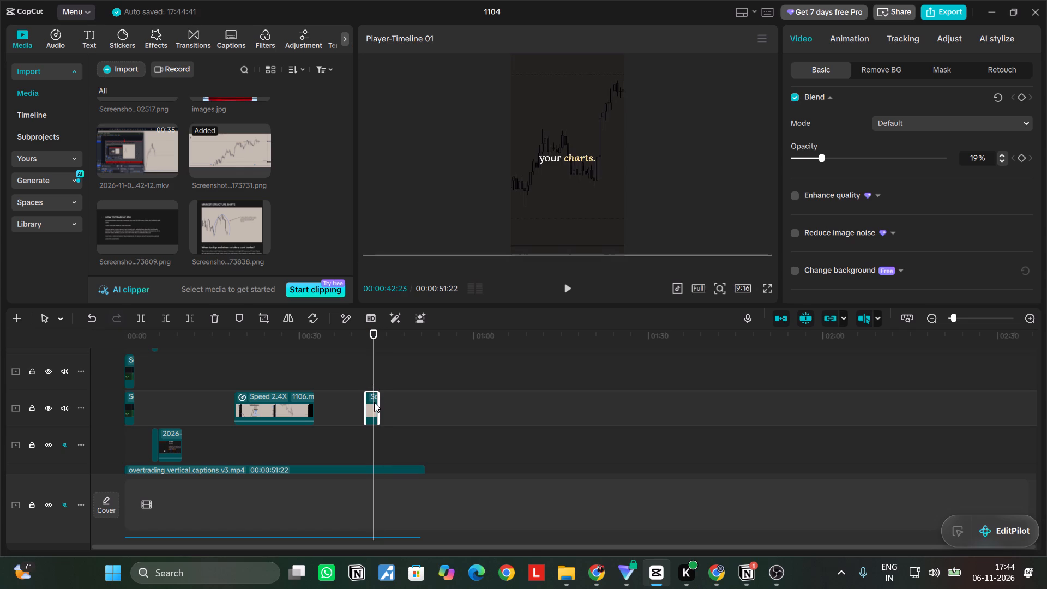
{"action": "left_click_drag", "start_coordinate": [378, 406], "coordinate": [372, 407]}
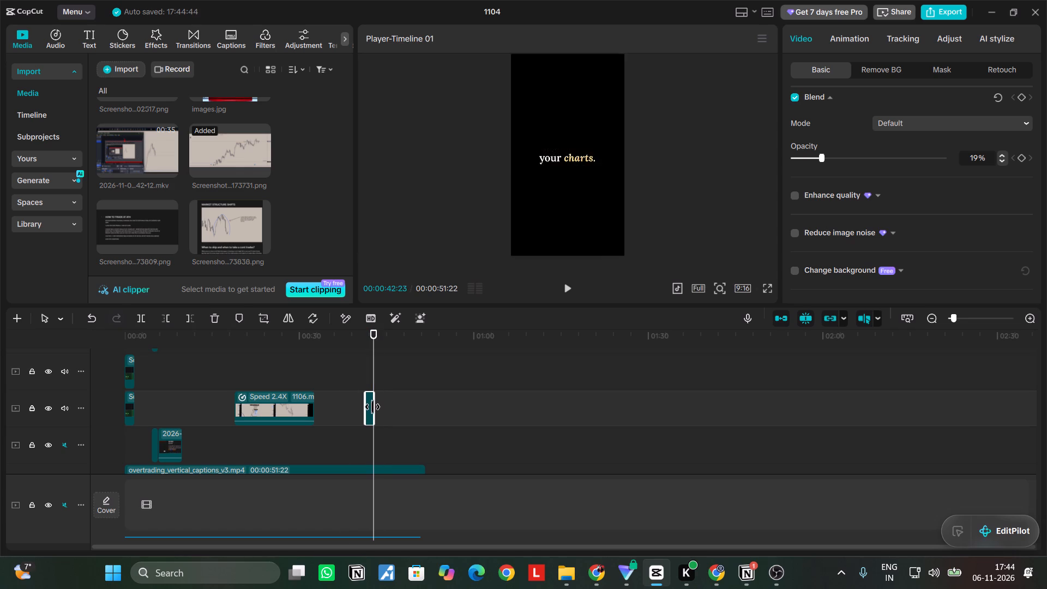
Place the screenshot 173809 on the same track directly after the trimmed chart screenshot clip, starting at 00:00:42:23.
{"action": "left_click_drag", "start_coordinate": [129, 221], "coordinate": [382, 420]}
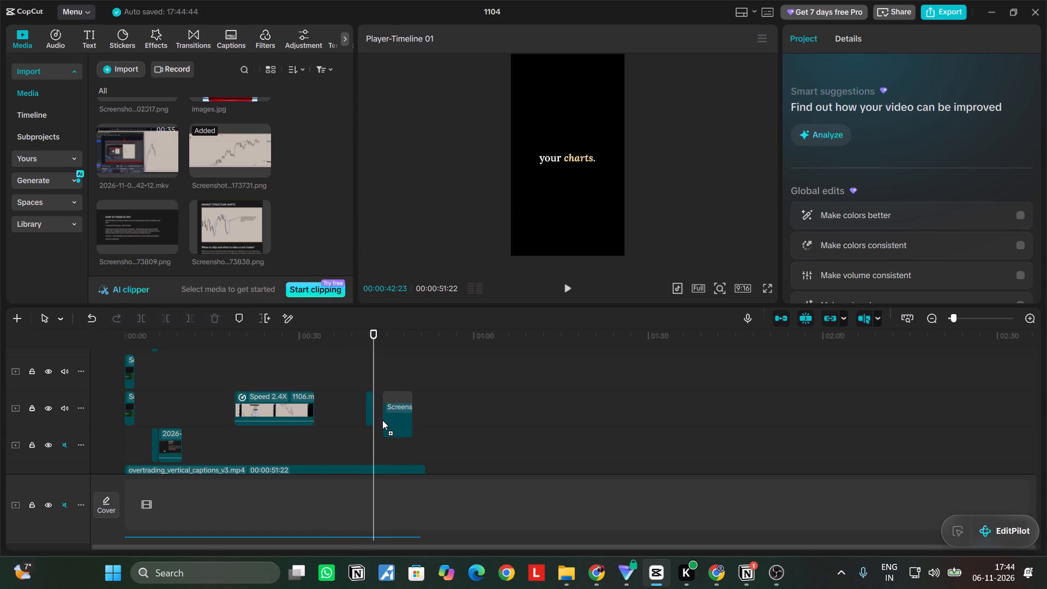
{"action": "left_click_drag", "start_coordinate": [382, 420], "coordinate": [375, 417]}
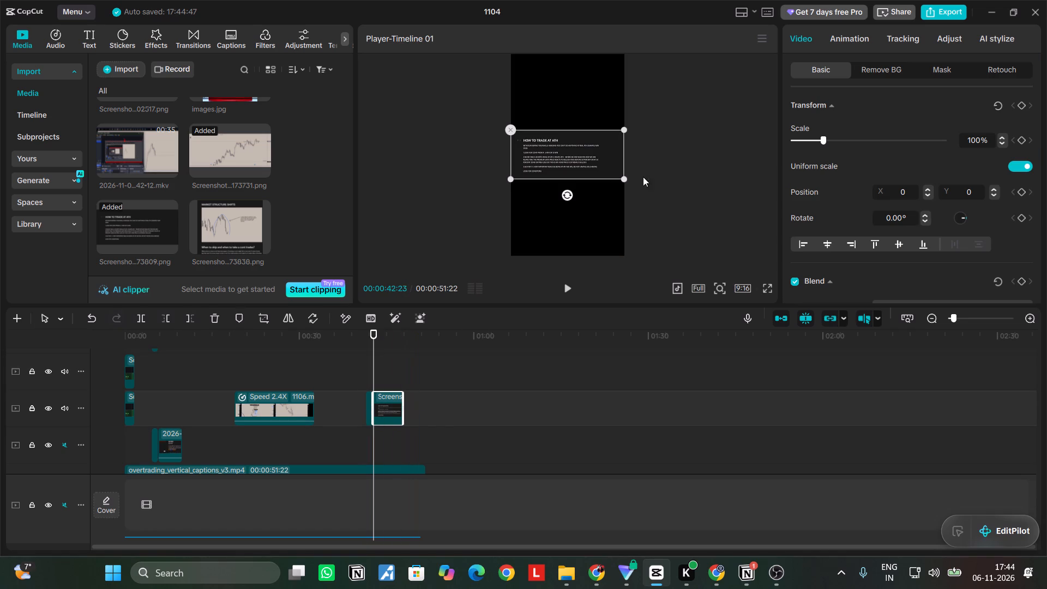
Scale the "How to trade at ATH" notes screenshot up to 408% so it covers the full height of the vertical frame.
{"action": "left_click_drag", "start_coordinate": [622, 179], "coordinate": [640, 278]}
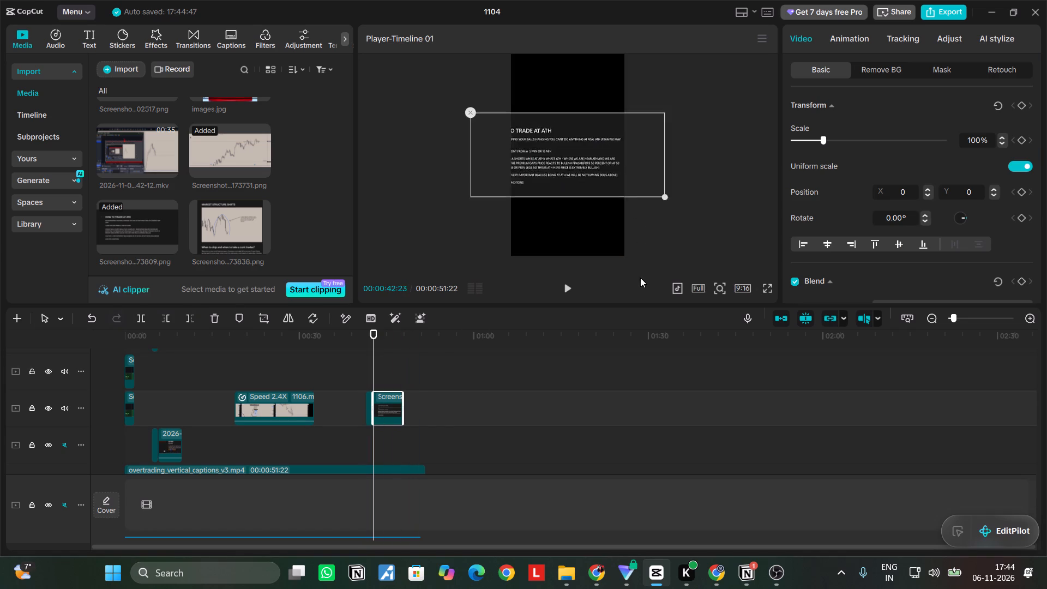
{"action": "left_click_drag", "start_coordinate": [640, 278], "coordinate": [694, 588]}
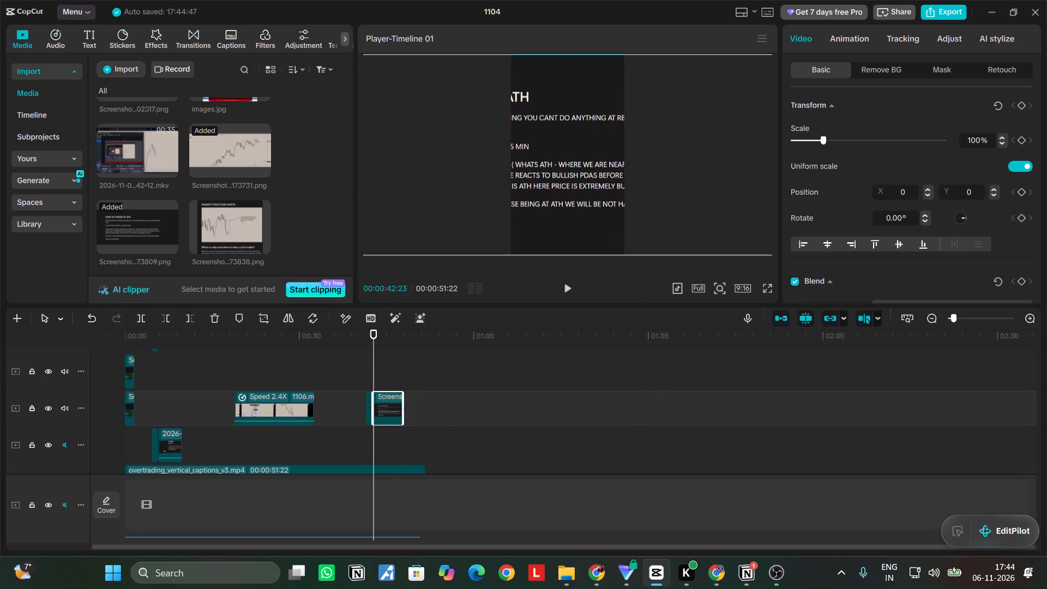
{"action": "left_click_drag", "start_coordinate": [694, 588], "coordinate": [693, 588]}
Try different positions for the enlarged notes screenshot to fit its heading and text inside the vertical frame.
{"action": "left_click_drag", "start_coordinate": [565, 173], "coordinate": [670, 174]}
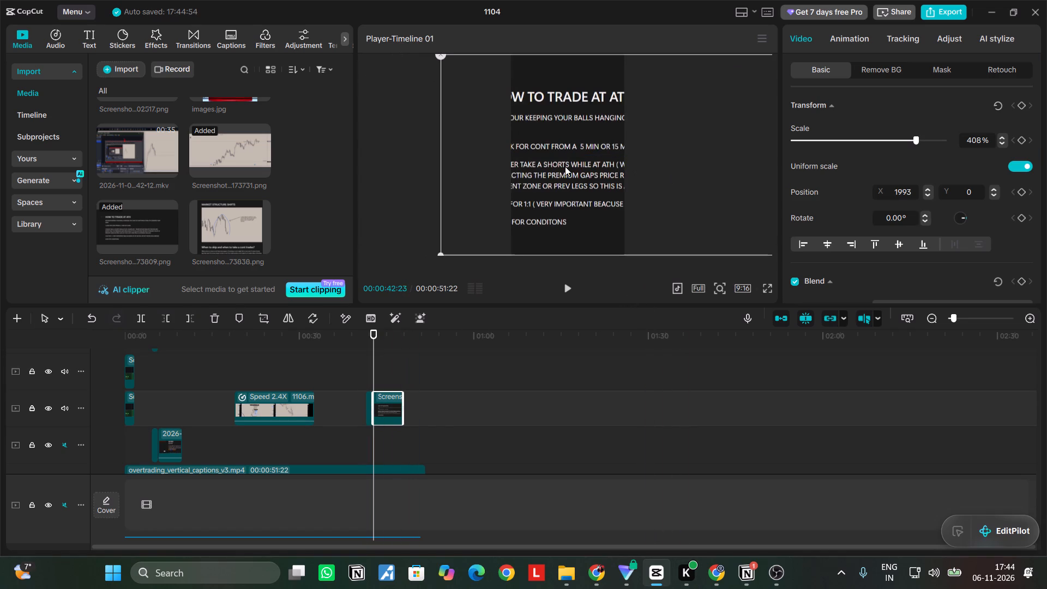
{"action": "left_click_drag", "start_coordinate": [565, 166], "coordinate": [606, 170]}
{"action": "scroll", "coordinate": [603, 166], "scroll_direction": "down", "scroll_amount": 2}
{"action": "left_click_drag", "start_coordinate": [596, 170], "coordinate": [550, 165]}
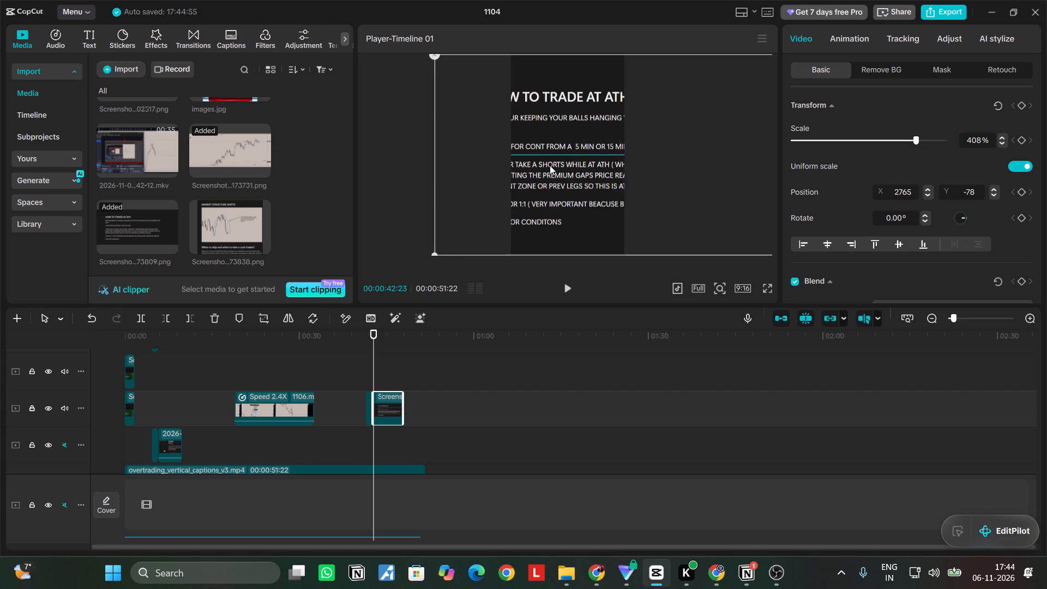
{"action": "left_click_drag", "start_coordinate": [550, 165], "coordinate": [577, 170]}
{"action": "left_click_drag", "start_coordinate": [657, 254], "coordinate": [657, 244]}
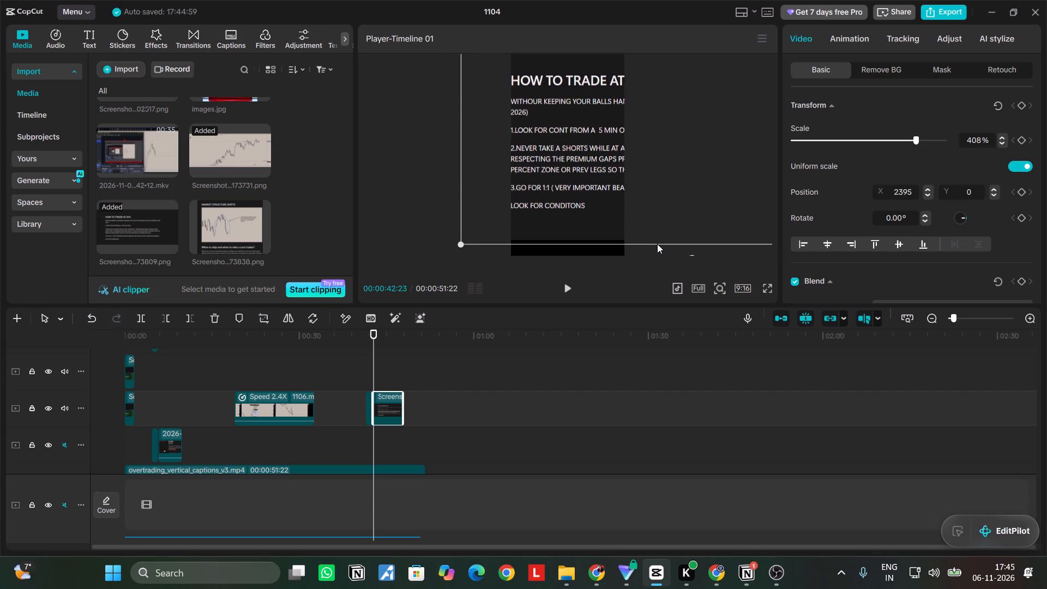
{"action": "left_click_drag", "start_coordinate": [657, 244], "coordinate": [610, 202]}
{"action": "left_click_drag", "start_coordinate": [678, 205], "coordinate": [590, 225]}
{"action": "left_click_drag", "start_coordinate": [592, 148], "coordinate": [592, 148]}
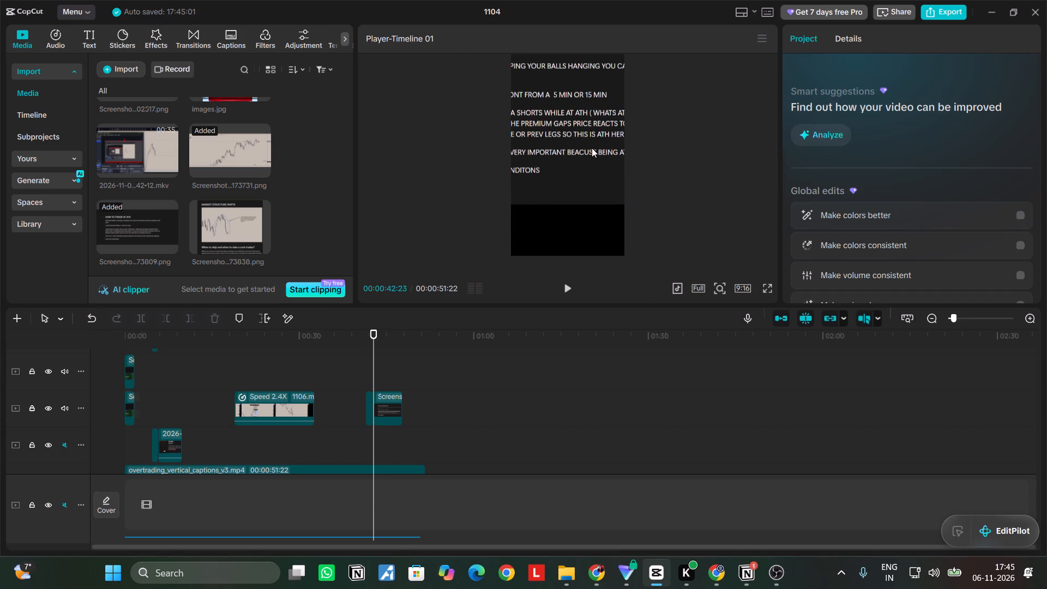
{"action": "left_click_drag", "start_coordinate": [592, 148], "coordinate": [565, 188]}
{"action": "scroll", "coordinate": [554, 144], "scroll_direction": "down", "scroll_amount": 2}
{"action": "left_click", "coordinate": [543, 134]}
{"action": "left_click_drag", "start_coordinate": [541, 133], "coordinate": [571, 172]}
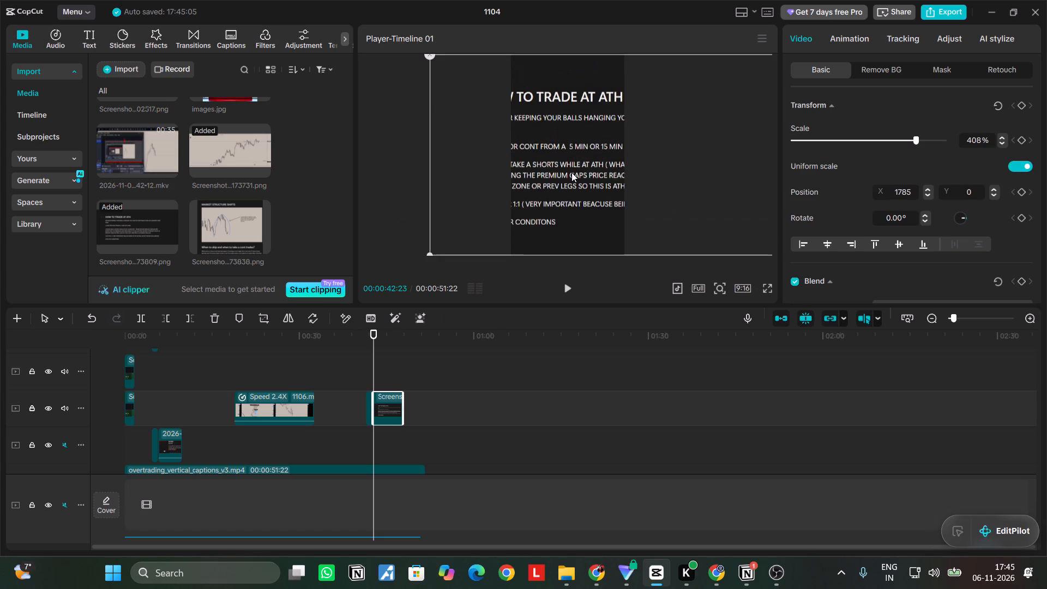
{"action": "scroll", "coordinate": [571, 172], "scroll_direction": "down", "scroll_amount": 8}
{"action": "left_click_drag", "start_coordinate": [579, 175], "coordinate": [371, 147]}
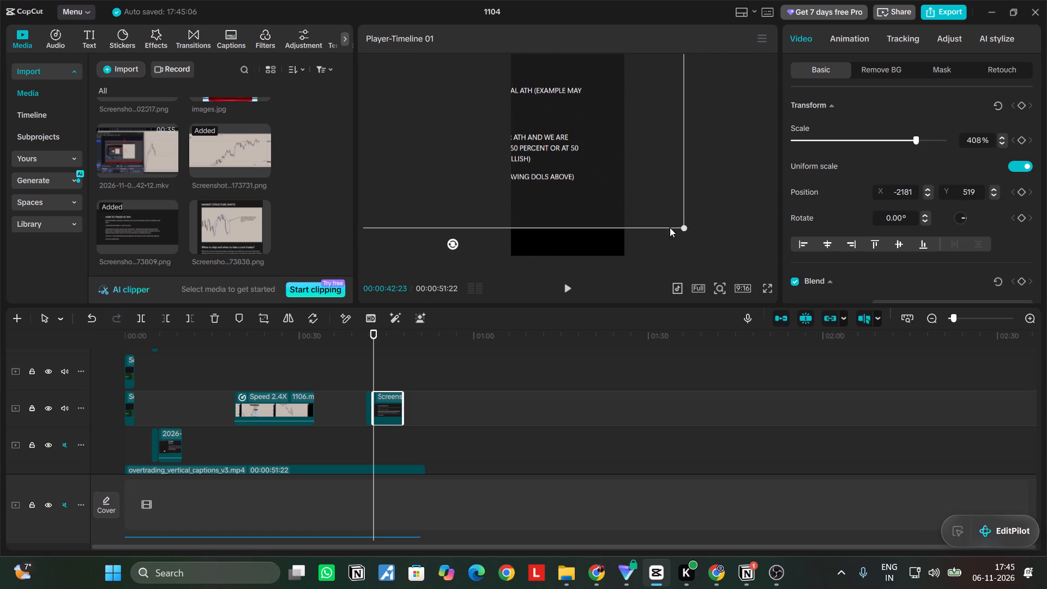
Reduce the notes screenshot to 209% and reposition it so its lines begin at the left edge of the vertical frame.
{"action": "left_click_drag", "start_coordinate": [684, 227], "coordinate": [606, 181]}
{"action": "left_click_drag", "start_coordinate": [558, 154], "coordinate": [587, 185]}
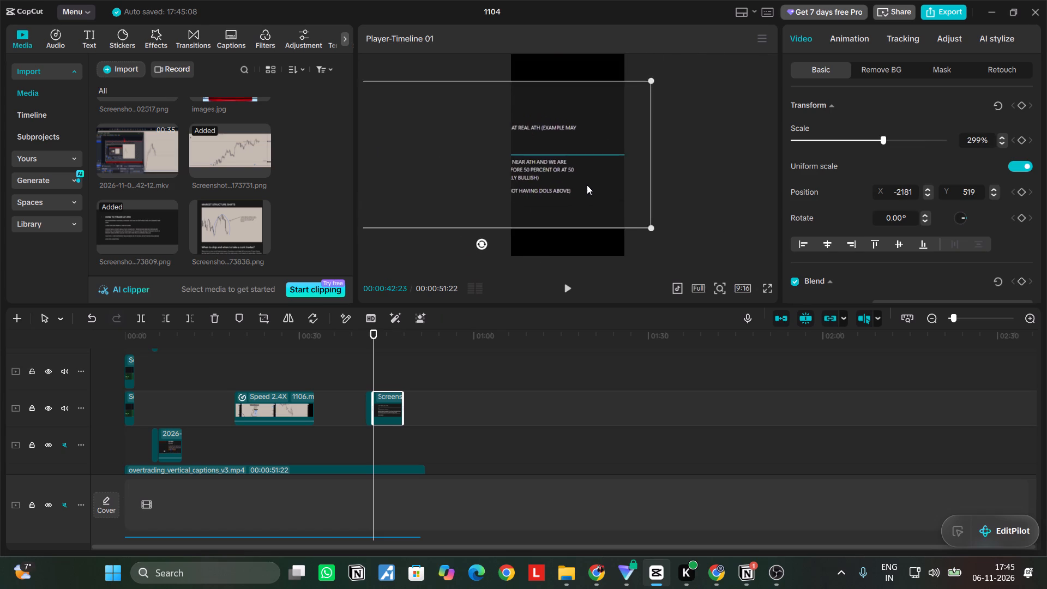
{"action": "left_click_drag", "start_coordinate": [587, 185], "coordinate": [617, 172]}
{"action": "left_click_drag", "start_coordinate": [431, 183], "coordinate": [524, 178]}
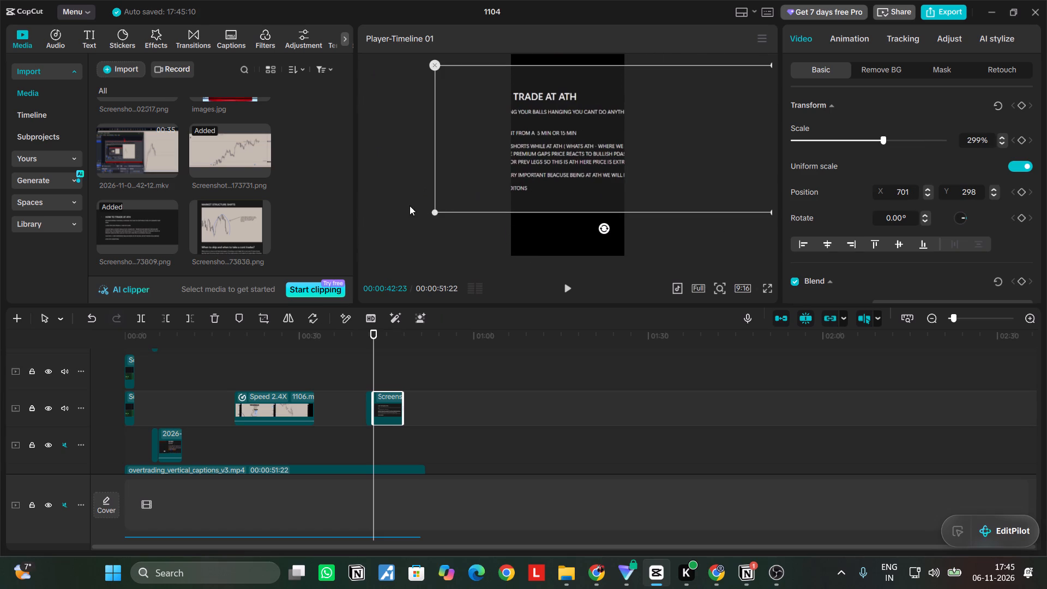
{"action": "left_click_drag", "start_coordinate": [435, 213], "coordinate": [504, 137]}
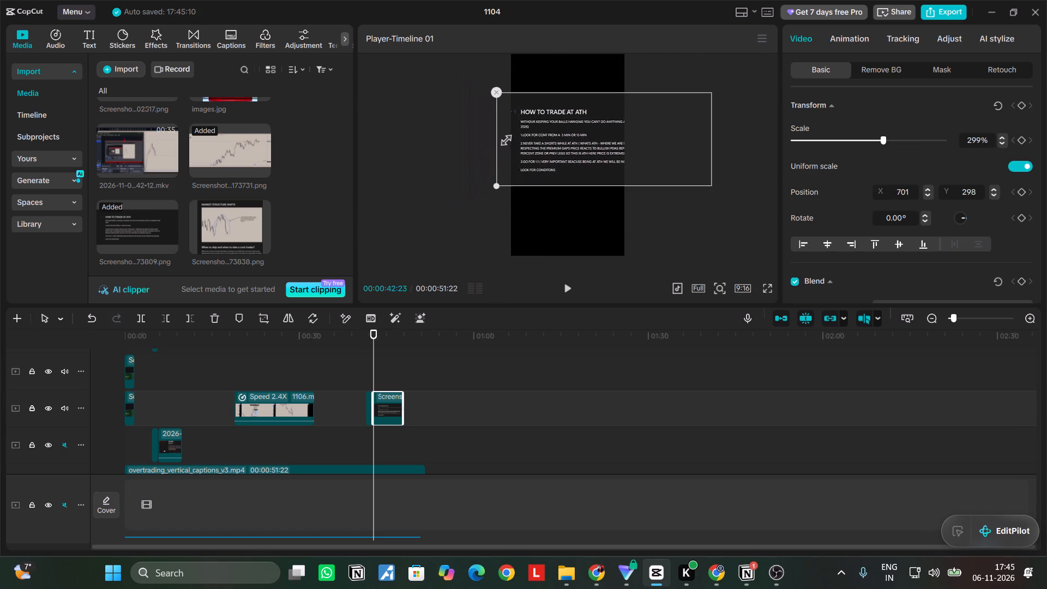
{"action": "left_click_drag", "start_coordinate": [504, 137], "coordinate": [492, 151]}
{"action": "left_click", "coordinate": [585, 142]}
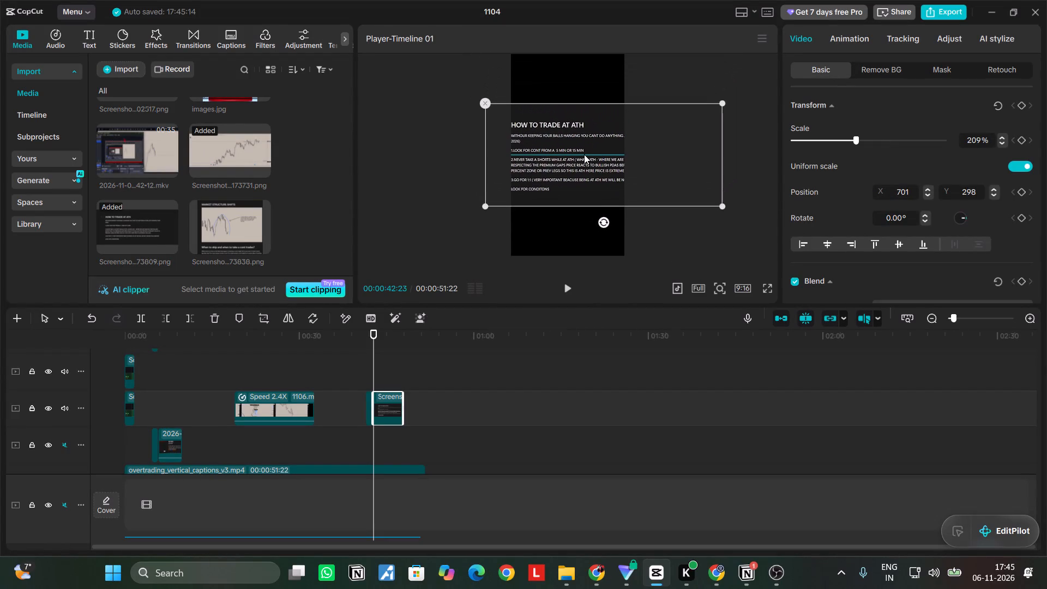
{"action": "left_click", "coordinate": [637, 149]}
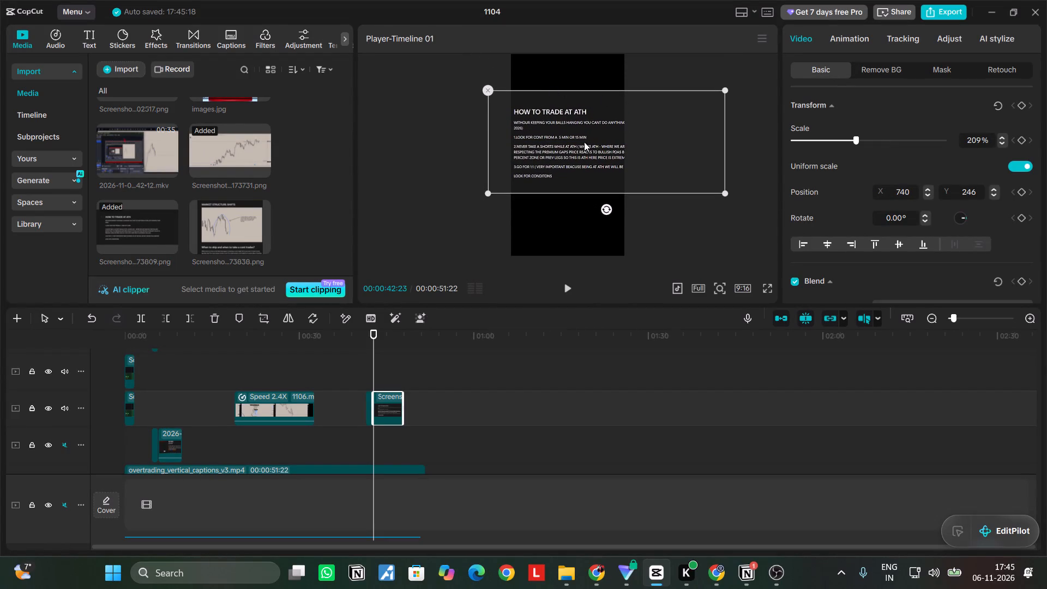
Delete the "How to trade at ATH" screenshot clip from the timeline.
{"action": "key", "text": "Delete"}
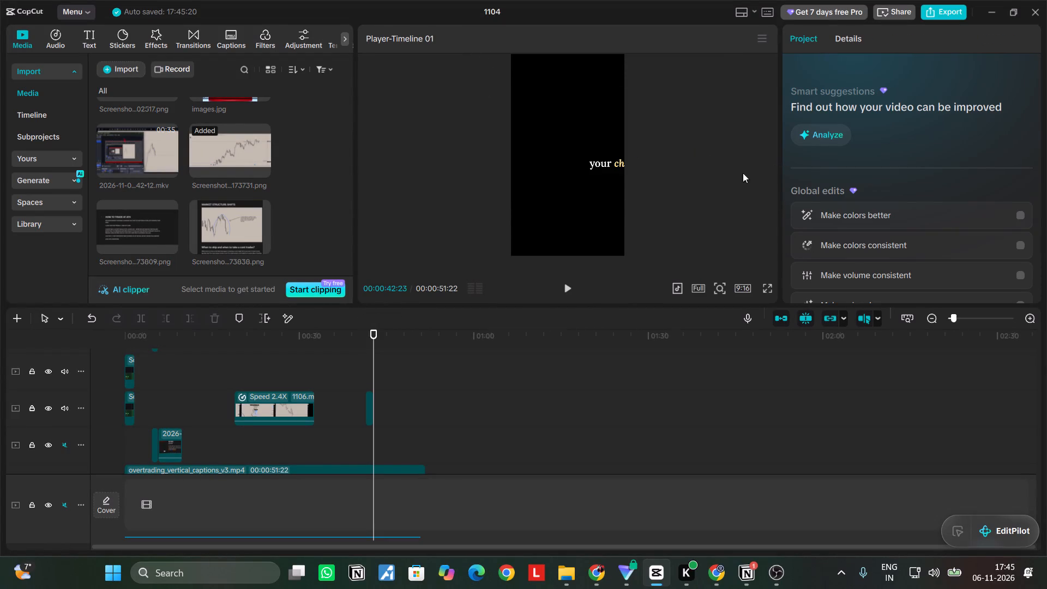
Move the off-centre captions video back to the centre of the frame, at position X 0, Y 0.
{"action": "left_click_drag", "start_coordinate": [596, 156], "coordinate": [546, 167]}
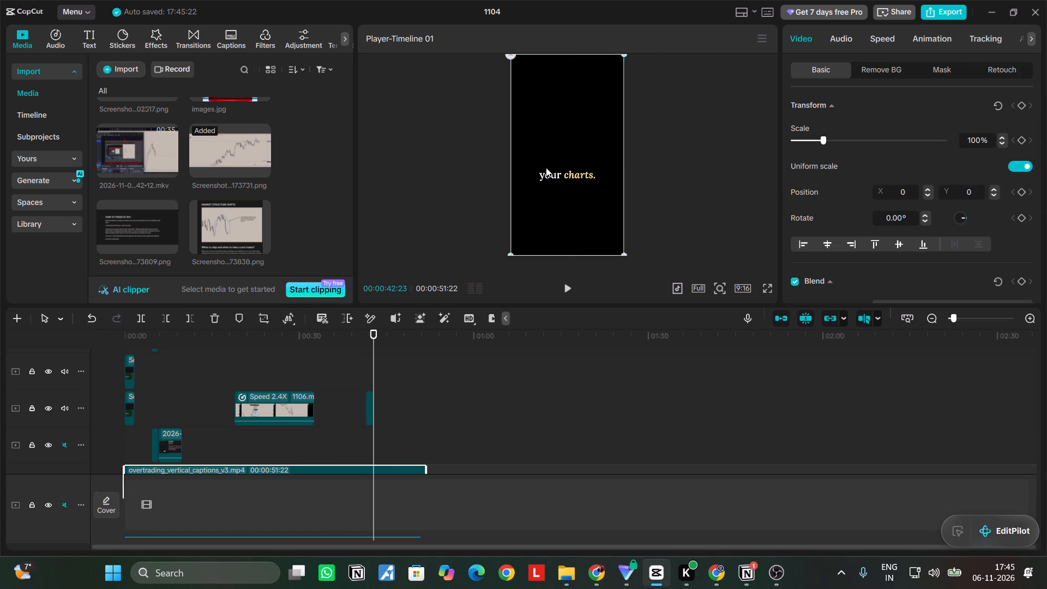
{"action": "left_click", "coordinate": [700, 146]}
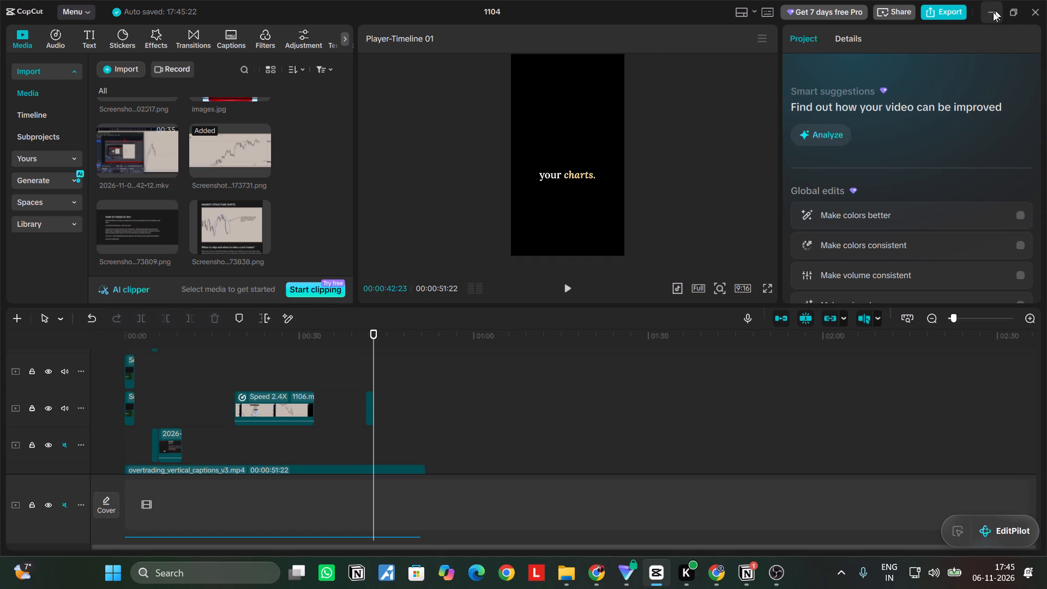
Remove the two notes screenshots, 173809 and 173838, from the project's imported media.
{"action": "left_click", "coordinate": [153, 219]}
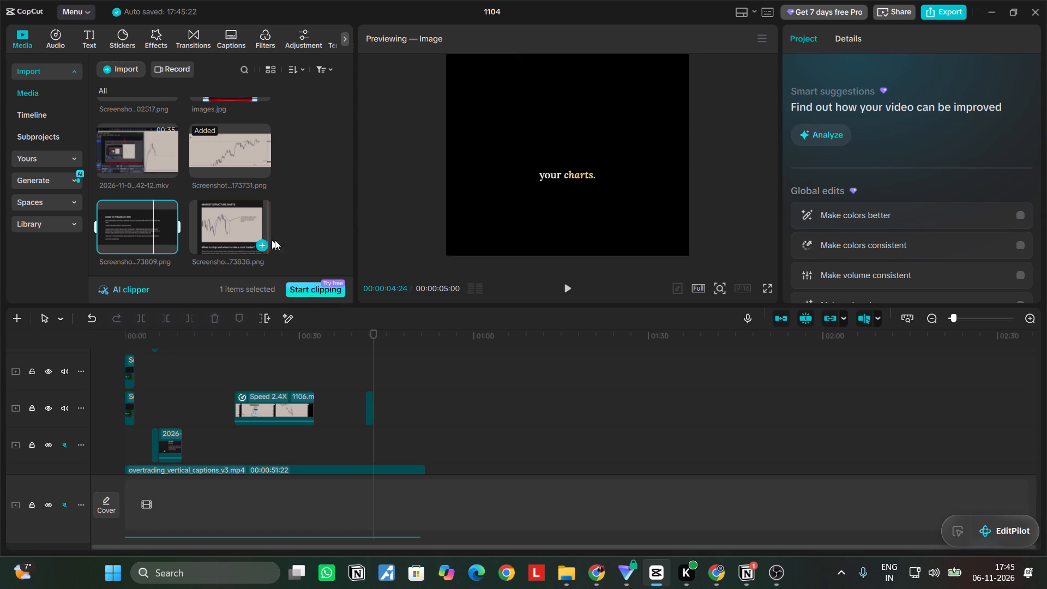
{"action": "key", "text": "Delete"}
{"action": "left_click", "coordinate": [124, 224]}
{"action": "key", "text": "Delete"}
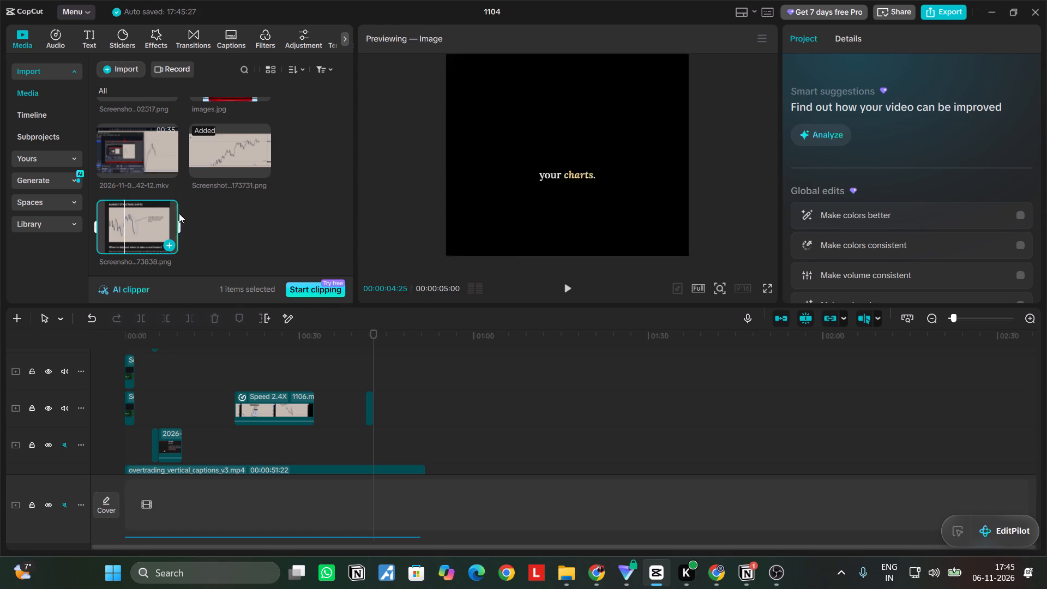
Switch to the Trading Sauce page in Notion, snap its window to the left half of the screen and narrow it.
{"action": "left_click", "coordinate": [995, 2]}
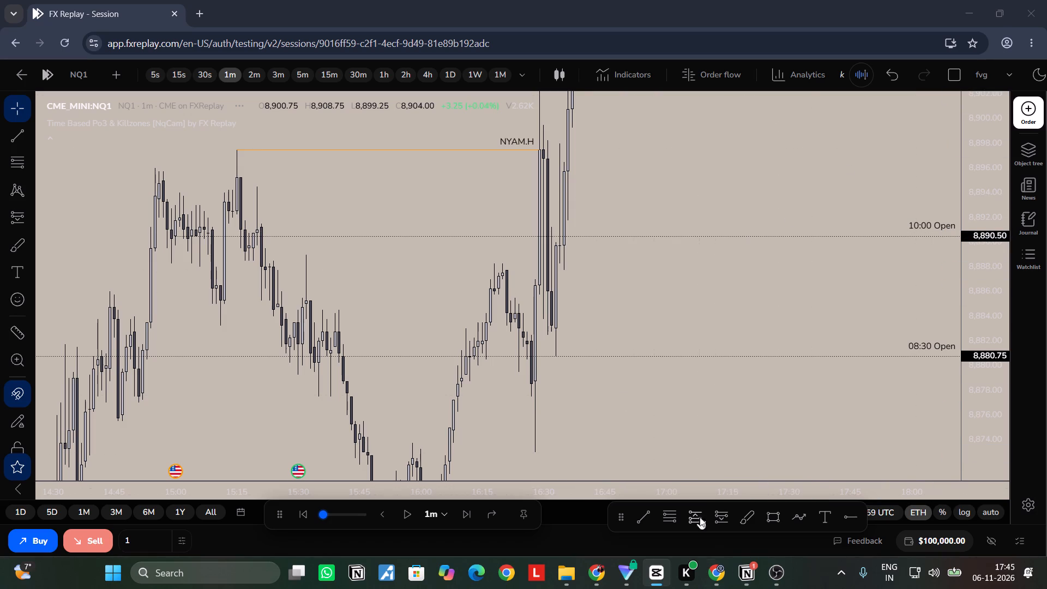
{"action": "left_click", "coordinate": [757, 570]}
{"action": "left_click", "coordinate": [828, 37]}
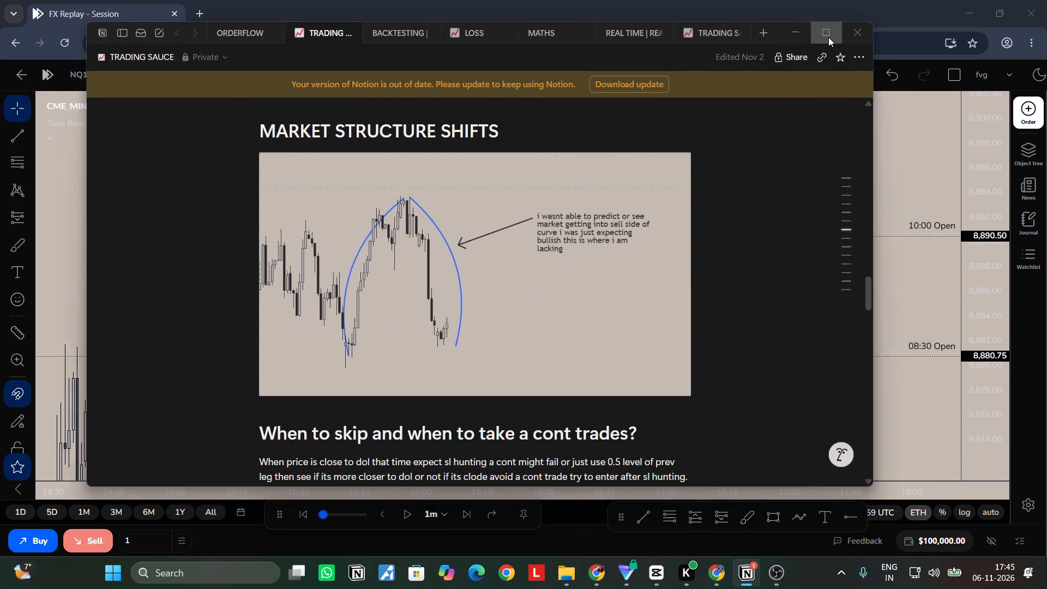
{"action": "left_click", "coordinate": [1007, 13]}
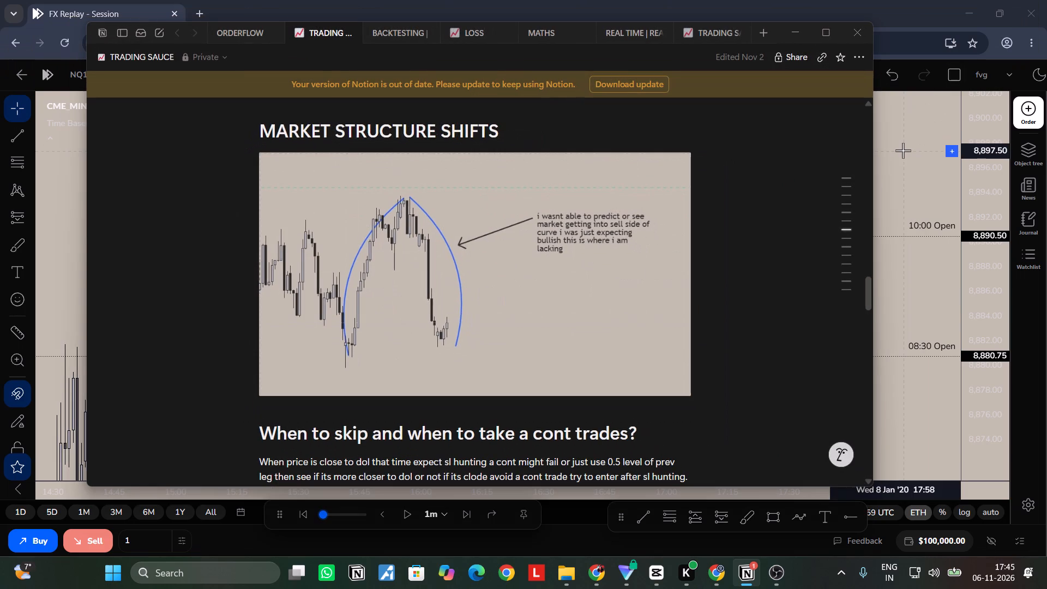
{"action": "key", "text": "super+Left"}
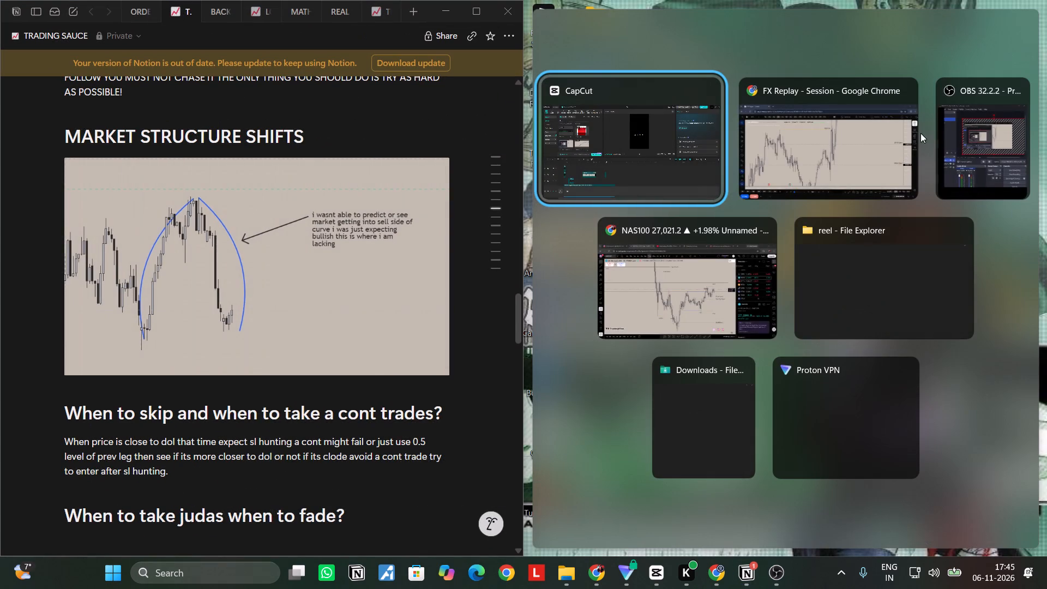
{"action": "left_click", "coordinate": [795, 0]}
{"action": "scroll", "coordinate": [232, 300], "scroll_direction": "down", "scroll_amount": 2}
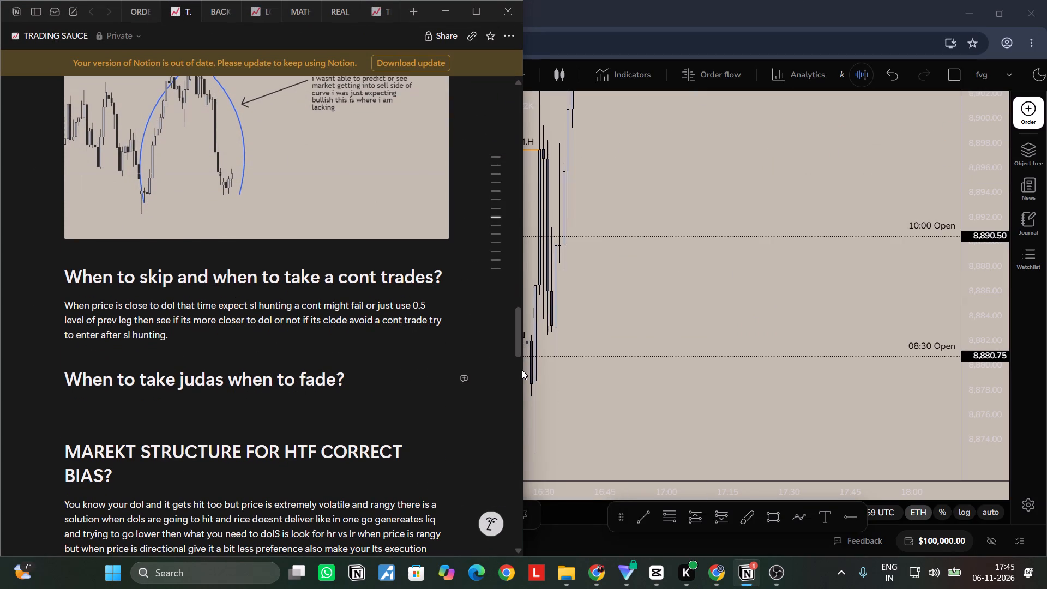
{"action": "left_click_drag", "start_coordinate": [524, 372], "coordinate": [237, 389]}
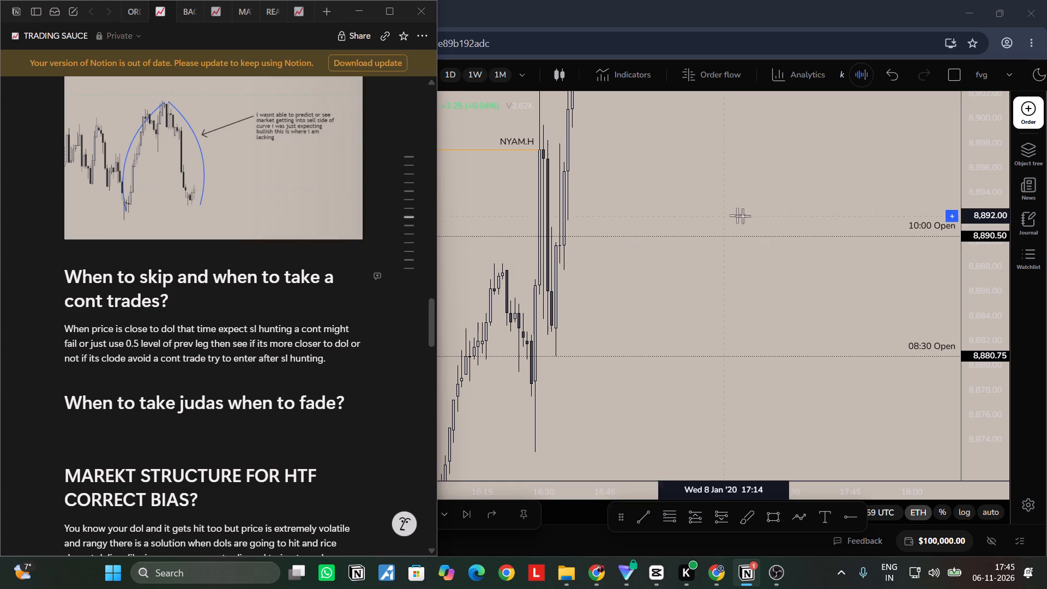
Capture a portrait screenshot of the page's sections from "Market structure shifts" through "When to skip and when to take a cont trades?".
{"action": "scroll", "coordinate": [294, 249], "scroll_direction": "up", "scroll_amount": 3}
{"action": "scroll", "coordinate": [88, 332], "scroll_direction": "down", "scroll_amount": 1}
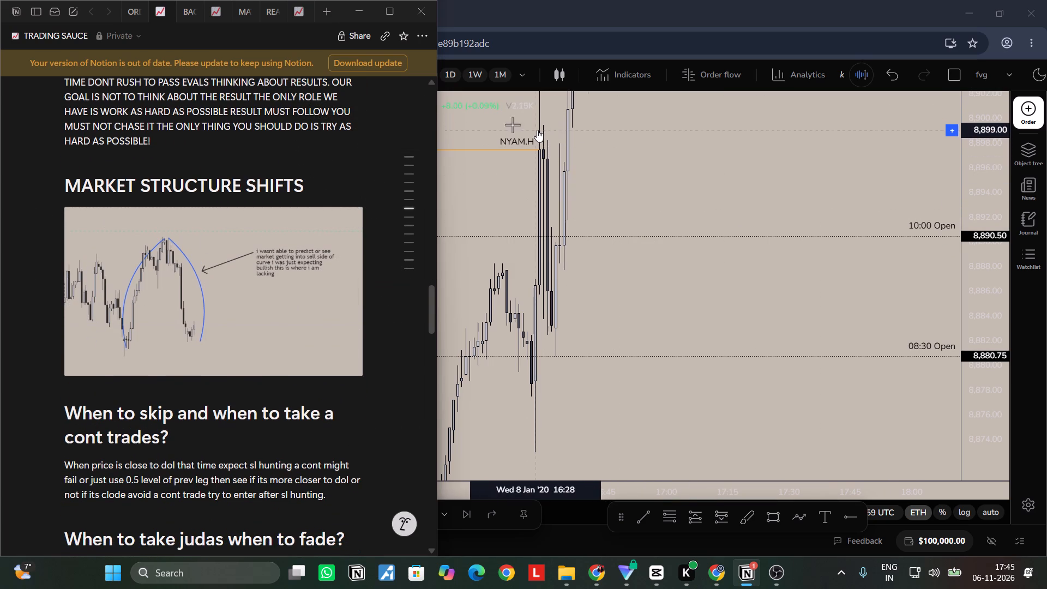
{"action": "key", "text": "Print"}
{"action": "left_click_drag", "start_coordinate": [33, 147], "coordinate": [377, 395]}
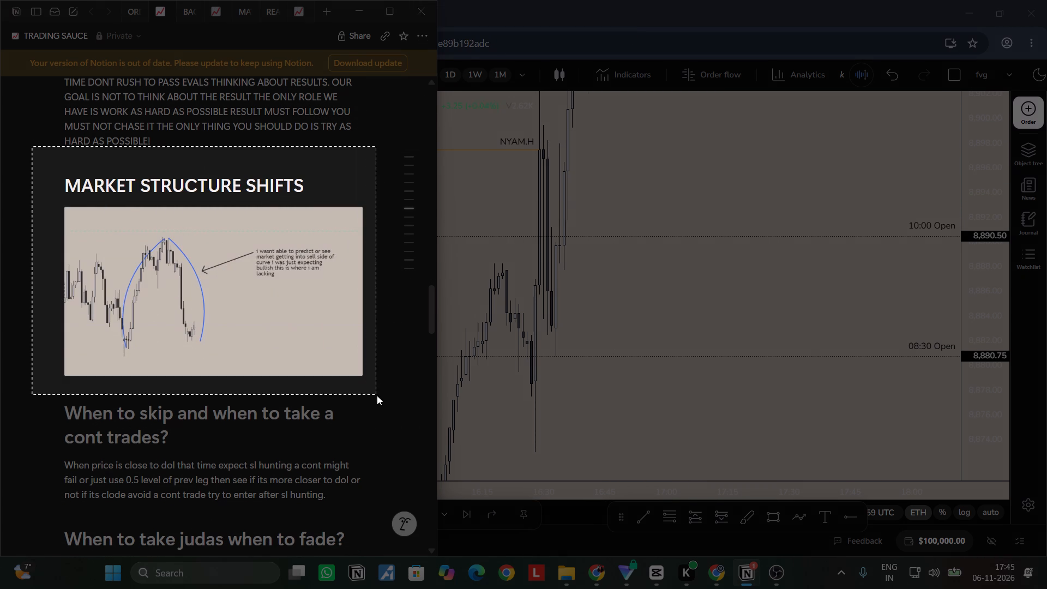
{"action": "left_click_drag", "start_coordinate": [377, 395], "coordinate": [374, 386]}
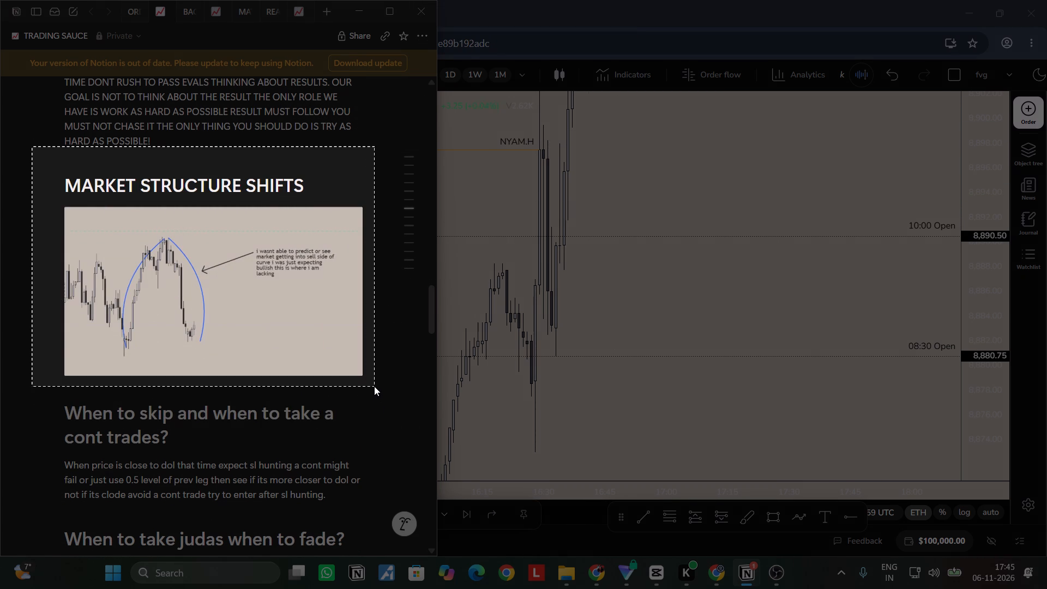
{"action": "left_click_drag", "start_coordinate": [374, 386], "coordinate": [413, 512]}
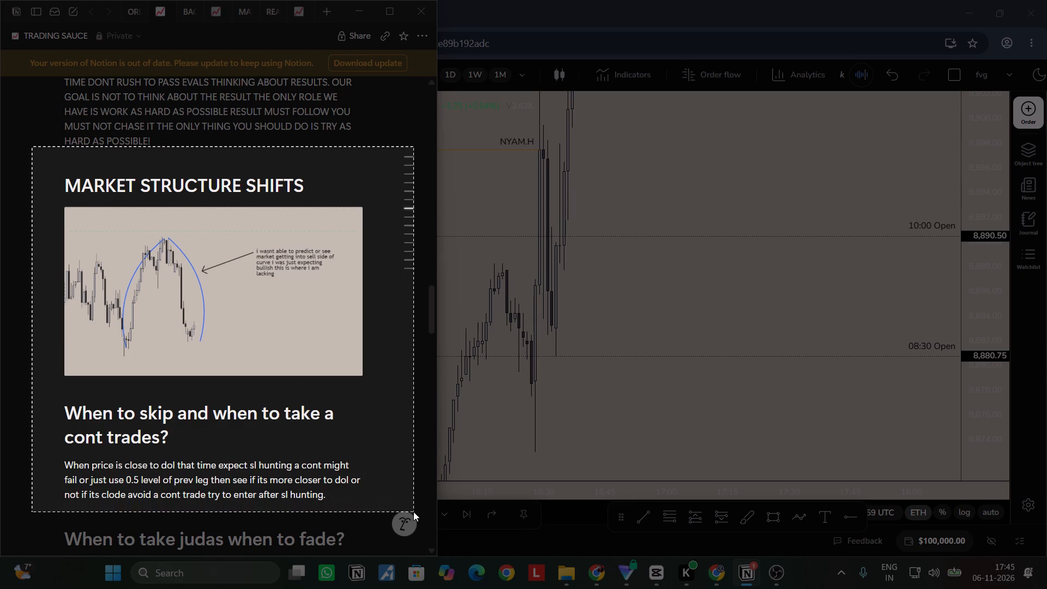
{"action": "left_click_drag", "start_coordinate": [413, 512], "coordinate": [373, 516]}
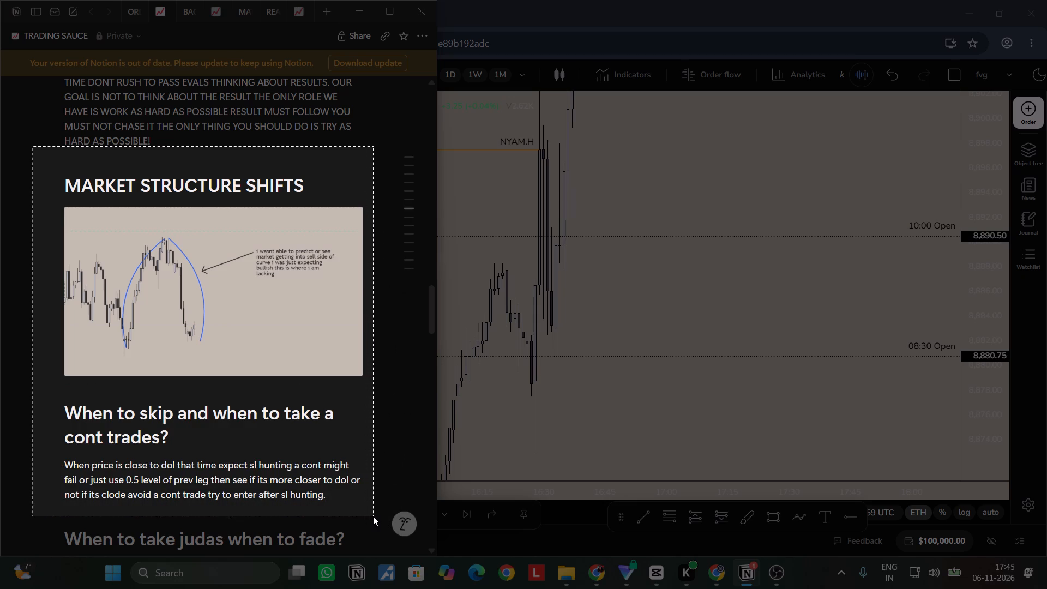
{"action": "left_click_drag", "start_coordinate": [373, 516], "coordinate": [387, 516]}
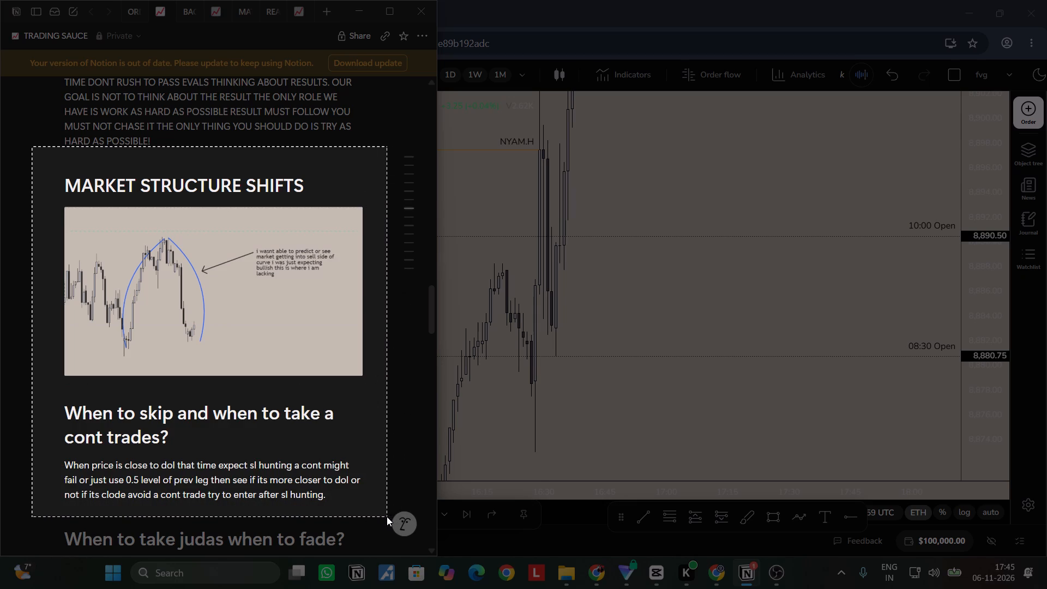
{"action": "left_click_drag", "start_coordinate": [387, 516], "coordinate": [385, 516]}
Capture a screenshot of the "How to trade at ATH" section, from its heading down to "Look for conditons".
{"action": "scroll", "coordinate": [253, 372], "scroll_direction": "up", "scroll_amount": 10}
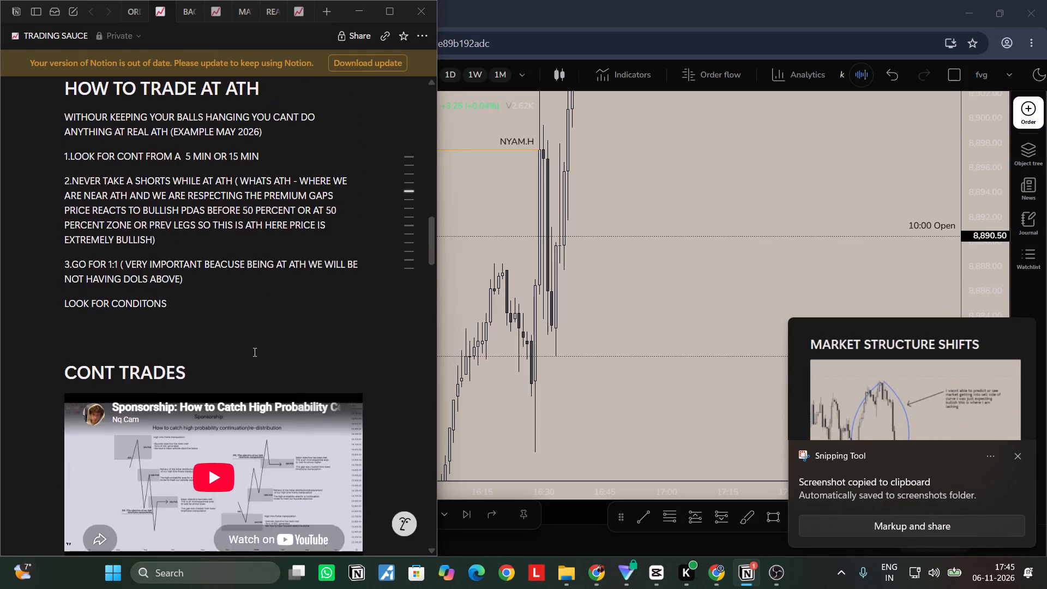
{"action": "scroll", "coordinate": [254, 352], "scroll_direction": "up", "scroll_amount": 3}
{"action": "key", "text": "Print"}
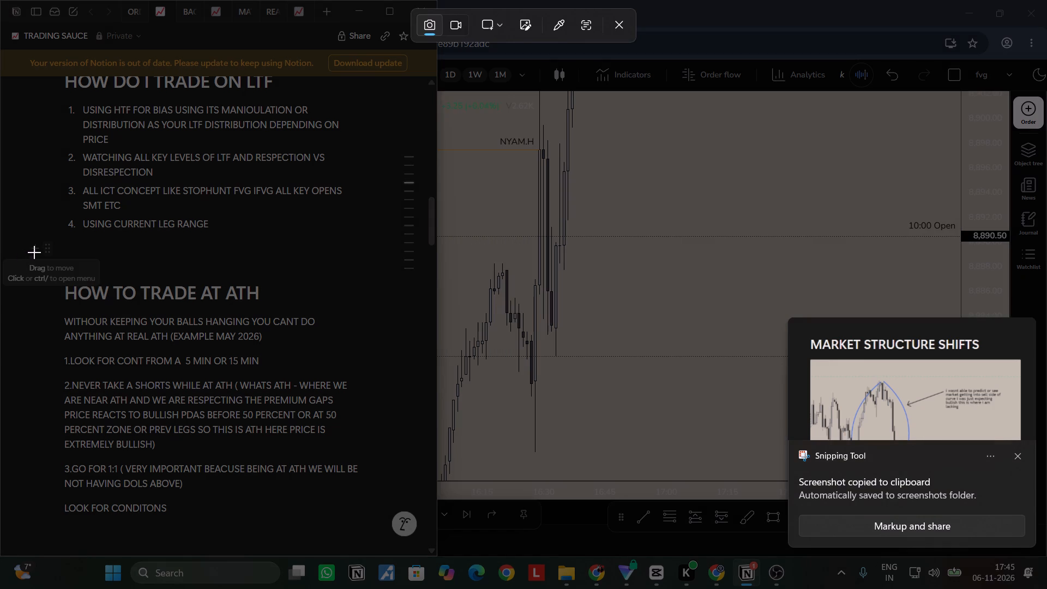
{"action": "left_click_drag", "start_coordinate": [39, 253], "coordinate": [55, 247]}
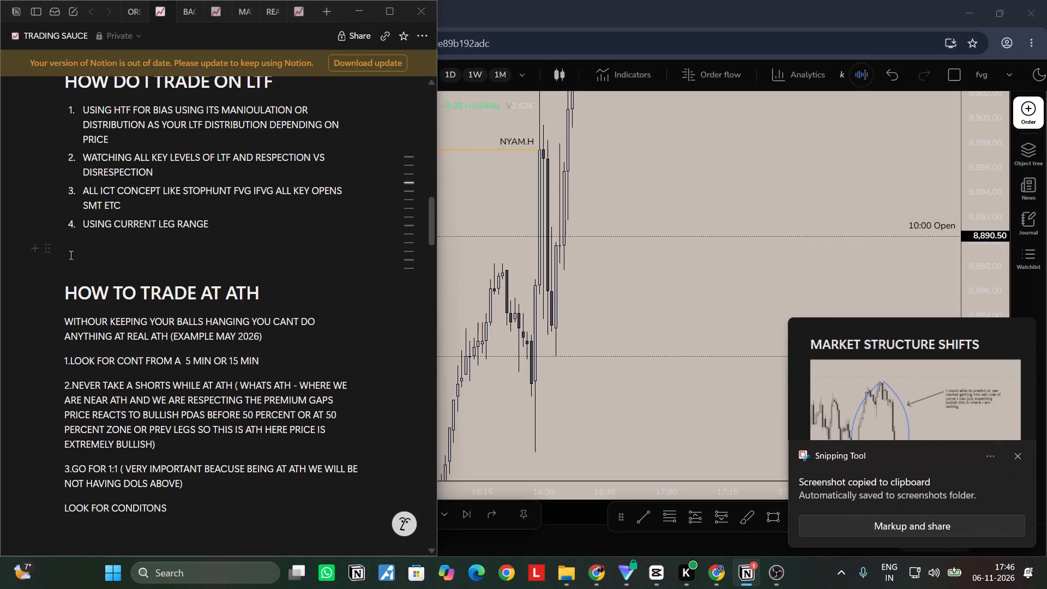
{"action": "key", "text": "Print"}
{"action": "left_click_drag", "start_coordinate": [45, 256], "coordinate": [273, 456]}
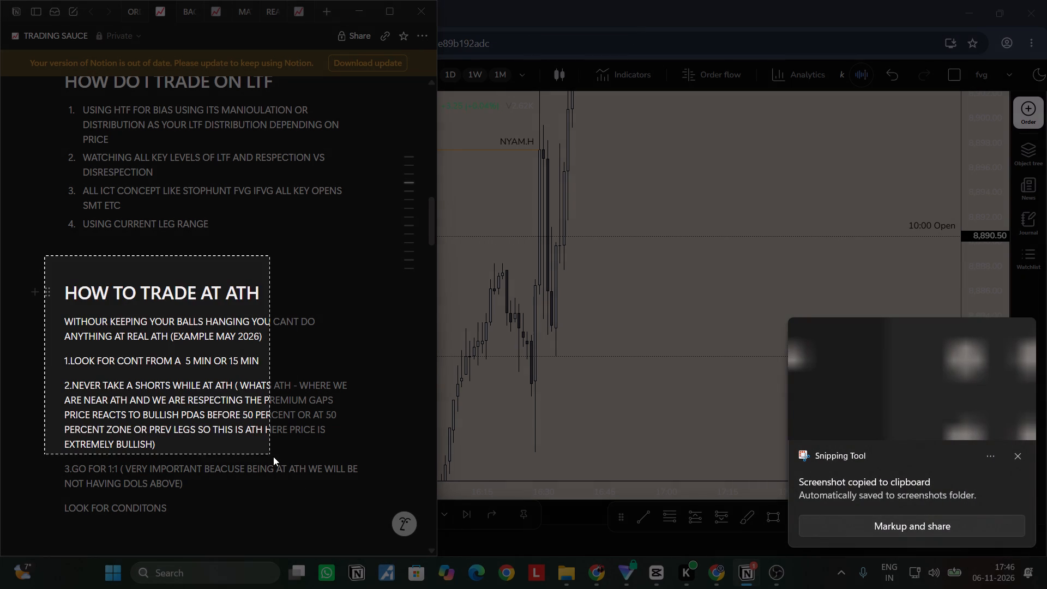
{"action": "left_click_drag", "start_coordinate": [273, 456], "coordinate": [374, 539]}
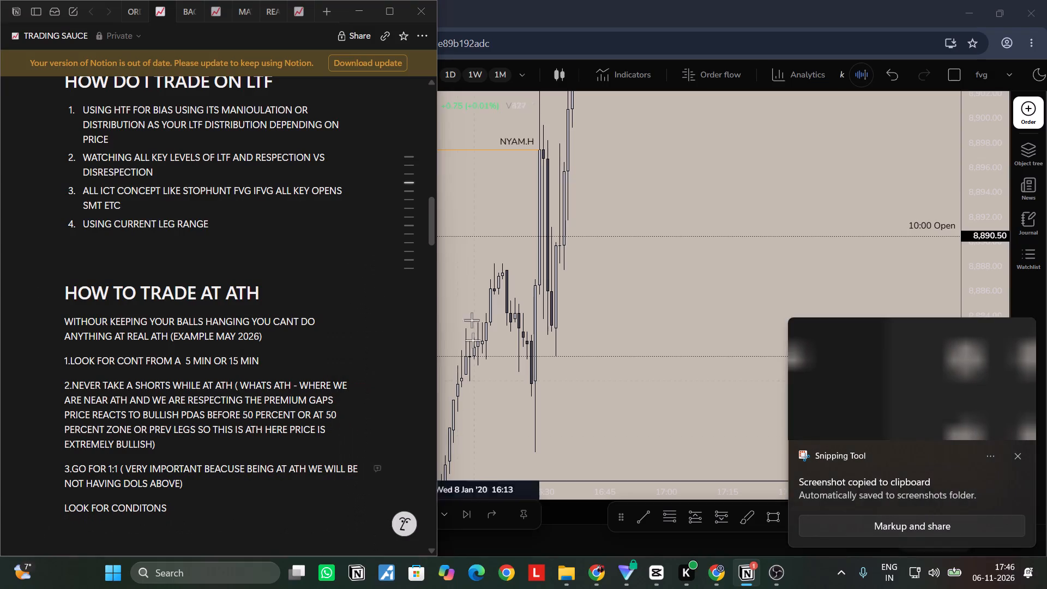
Minimise the Notion window and switch back to project 1104 in CapCut.
{"action": "left_click", "coordinate": [350, 13]}
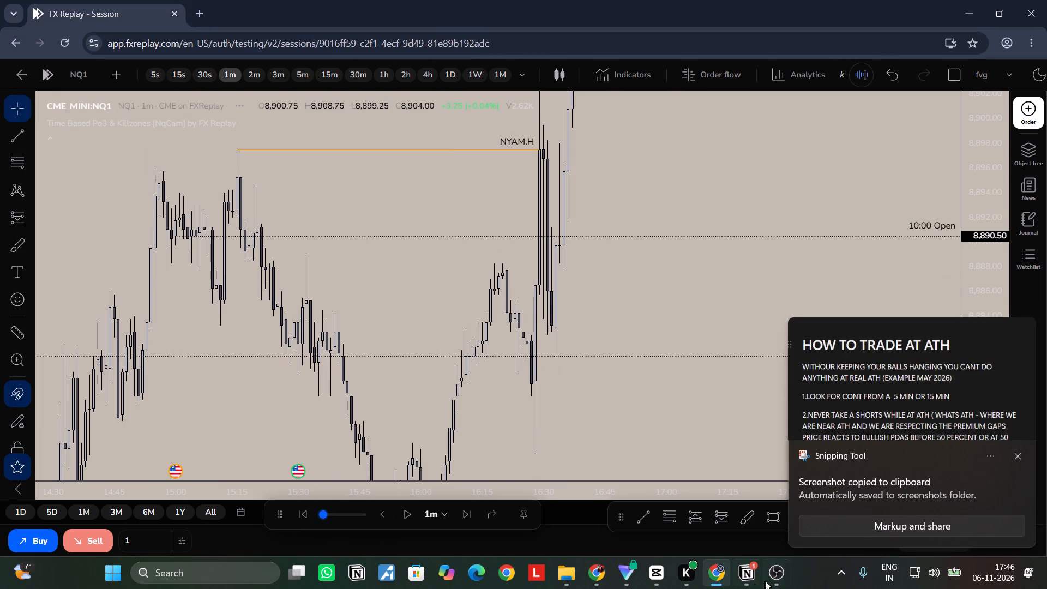
{"action": "left_click", "coordinate": [732, 570]}
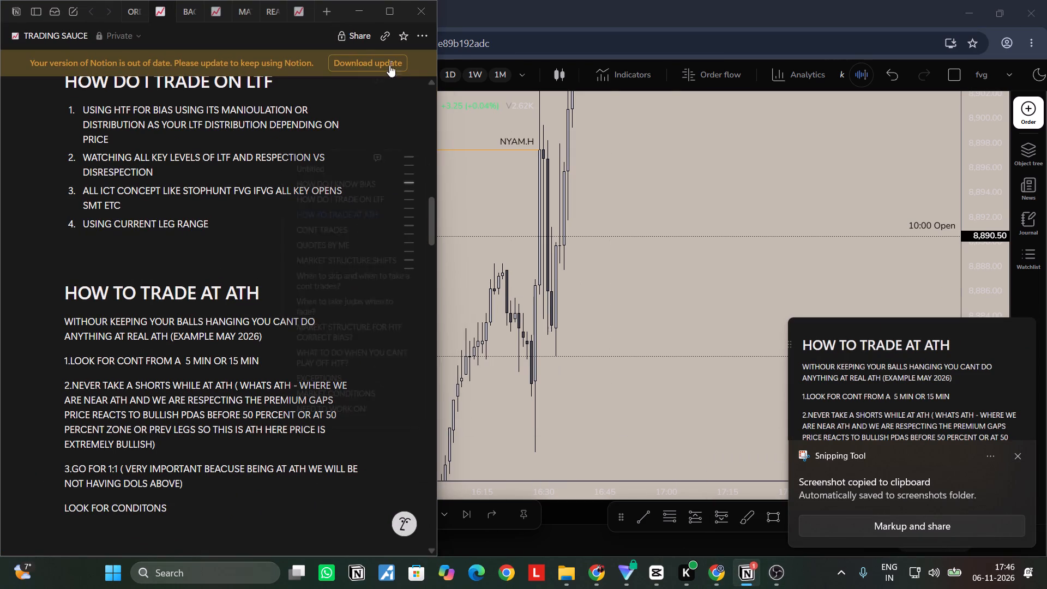
{"action": "left_click", "coordinate": [362, 2]}
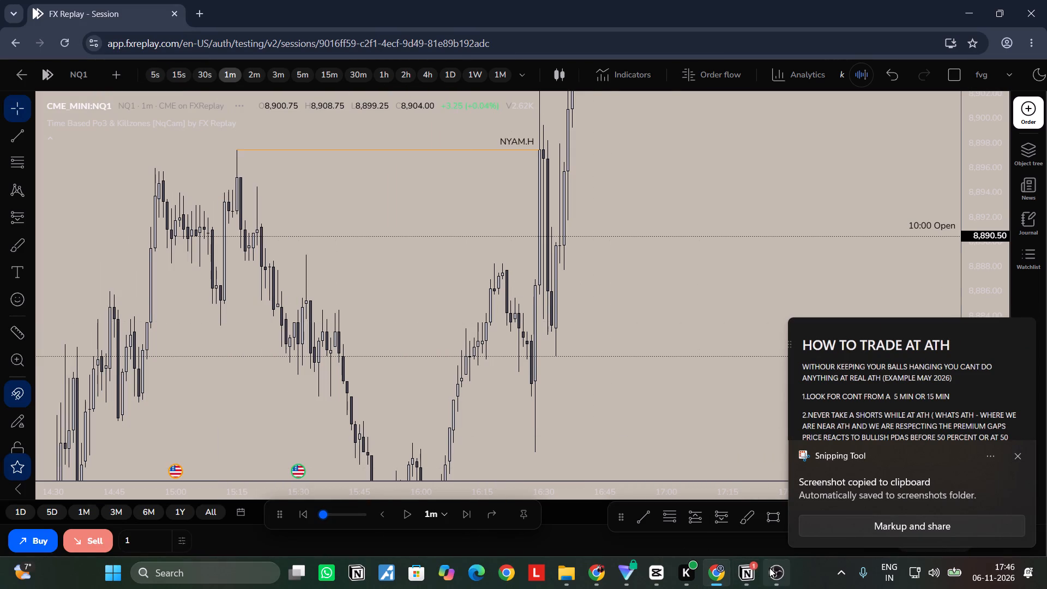
{"action": "left_click", "coordinate": [648, 570]}
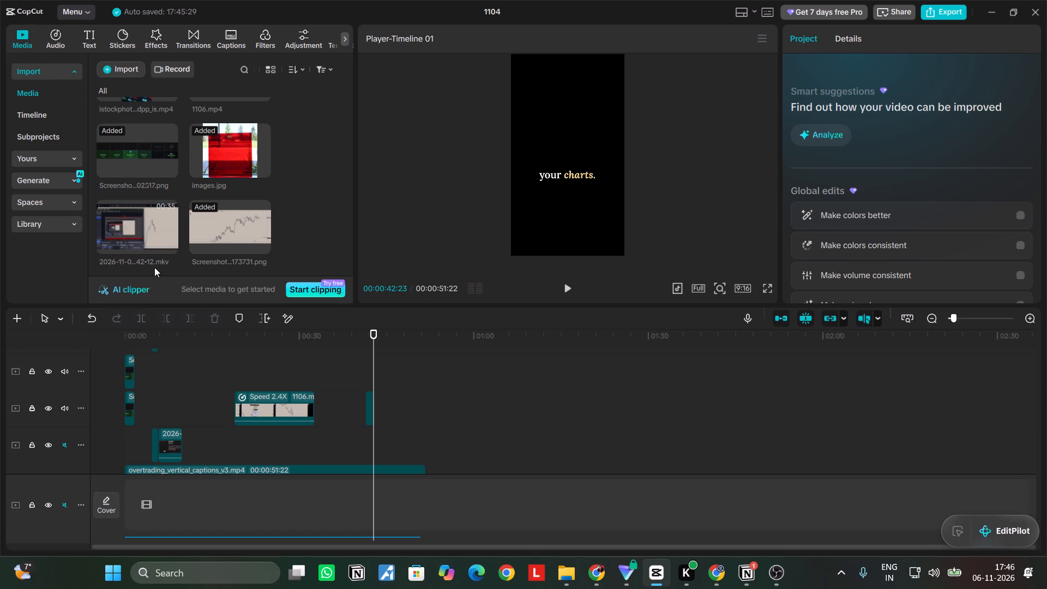
{"action": "scroll", "coordinate": [154, 267], "scroll_direction": "up", "scroll_amount": 2}
{"action": "scroll", "coordinate": [148, 246], "scroll_direction": "down", "scroll_amount": 7}
{"action": "scroll", "coordinate": [146, 217], "scroll_direction": "up", "scroll_amount": 11}
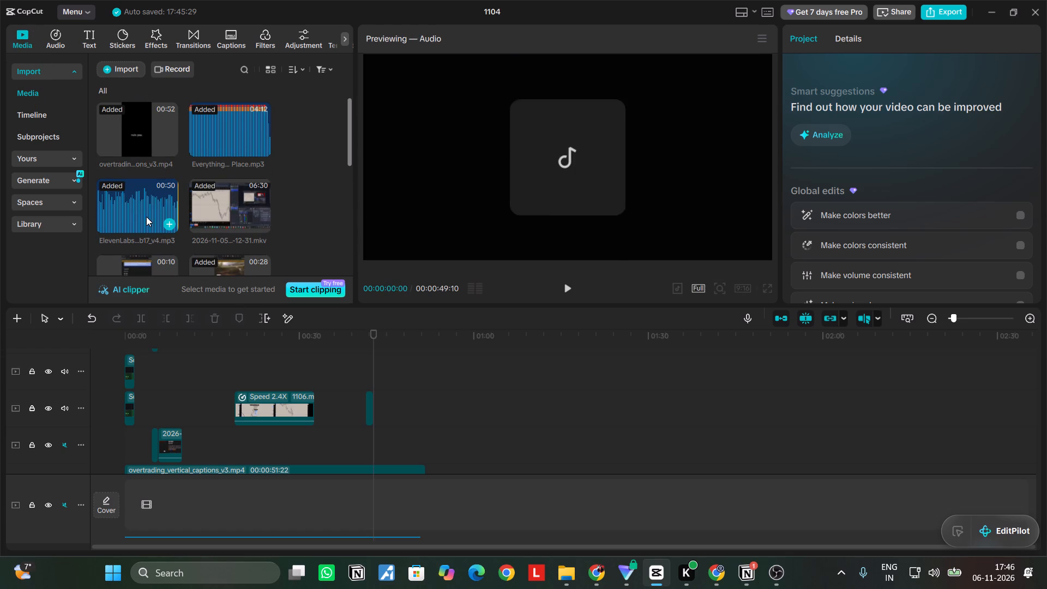
{"action": "left_click", "coordinate": [105, 67]}
{"action": "left_click", "coordinate": [162, 91]}
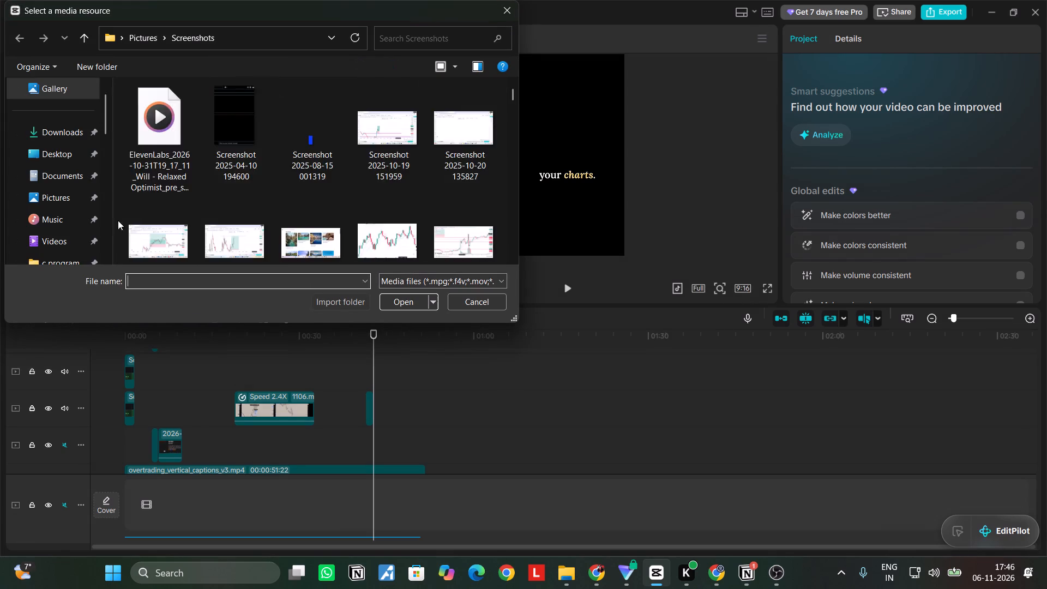
{"action": "scroll", "coordinate": [198, 219], "scroll_direction": "down", "scroll_amount": 3}
{"action": "scroll", "coordinate": [198, 219], "scroll_direction": "up", "scroll_amount": 5}
{"action": "scroll", "coordinate": [198, 219], "scroll_direction": "down", "scroll_amount": 7}
{"action": "scroll", "coordinate": [198, 219], "scroll_direction": "up", "scroll_amount": 5}
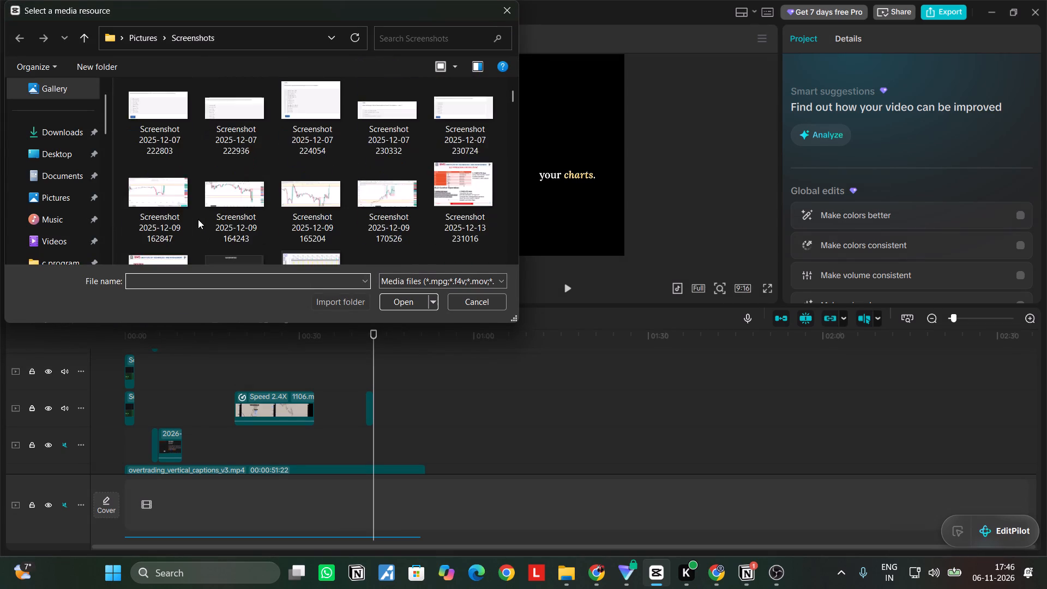
{"action": "scroll", "coordinate": [198, 219], "scroll_direction": "up", "scroll_amount": 5}
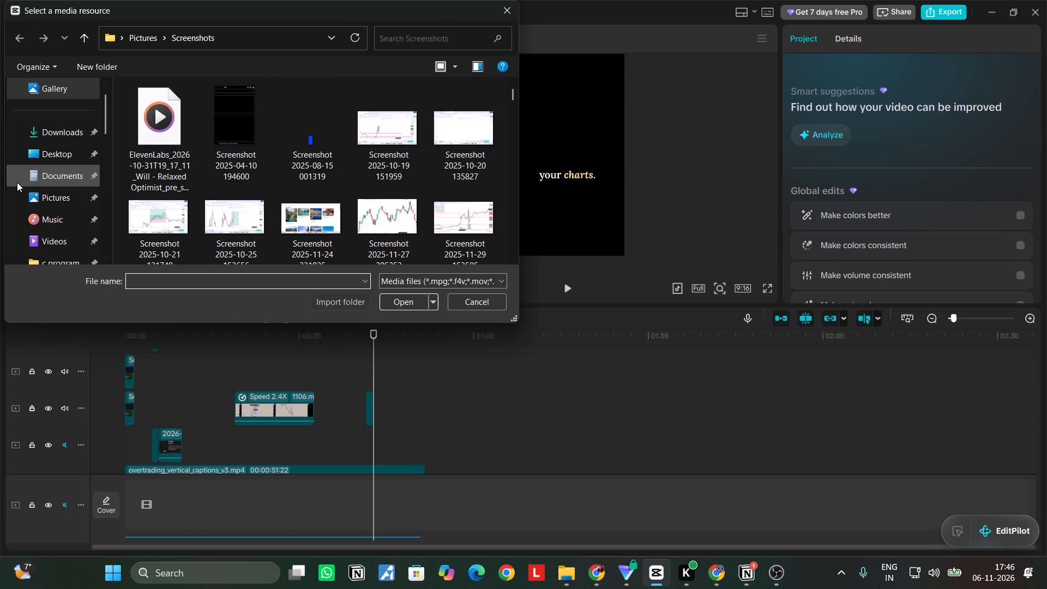
{"action": "left_click", "coordinate": [55, 188]}
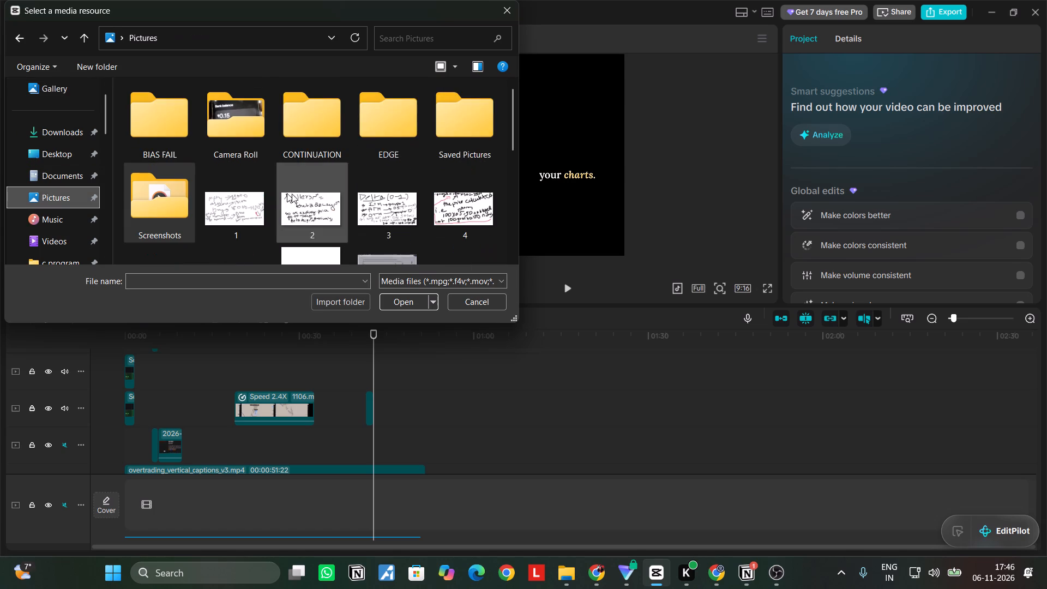
{"action": "double_click", "coordinate": [165, 197]}
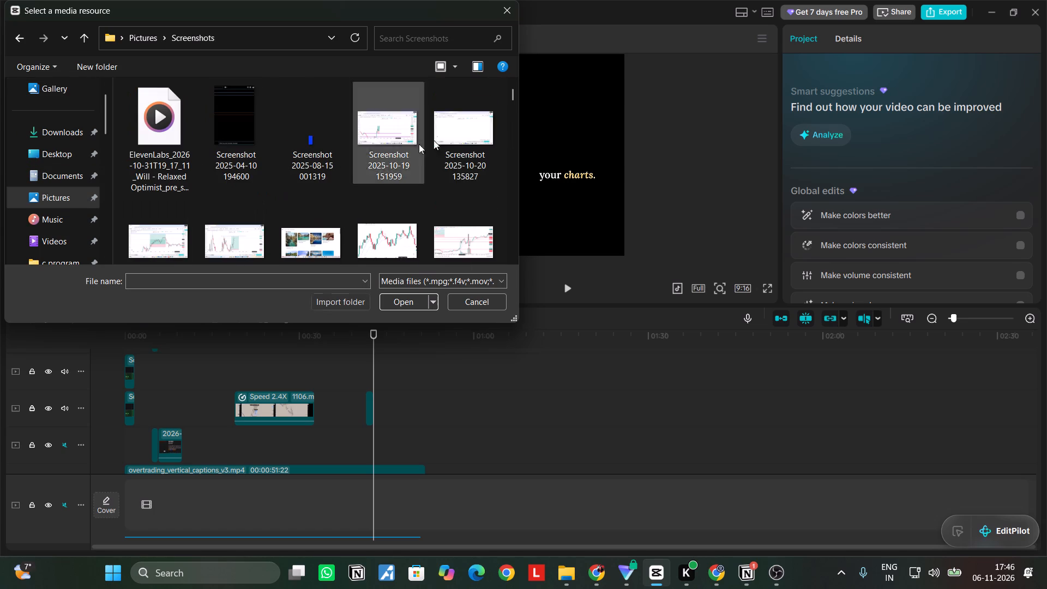
{"action": "left_click_drag", "start_coordinate": [513, 93], "coordinate": [520, 235]}
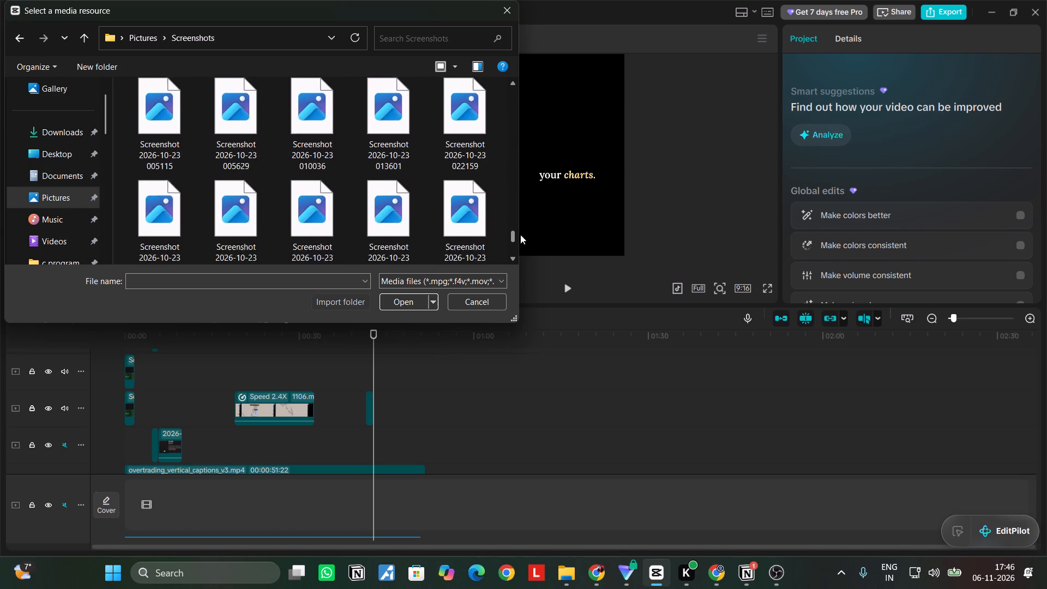
{"action": "left_click_drag", "start_coordinate": [520, 235], "coordinate": [519, 257]}
{"action": "scroll", "coordinate": [393, 224], "scroll_direction": "down", "scroll_amount": 2}
{"action": "left_click", "coordinate": [454, 202], "text": "ctrl"}
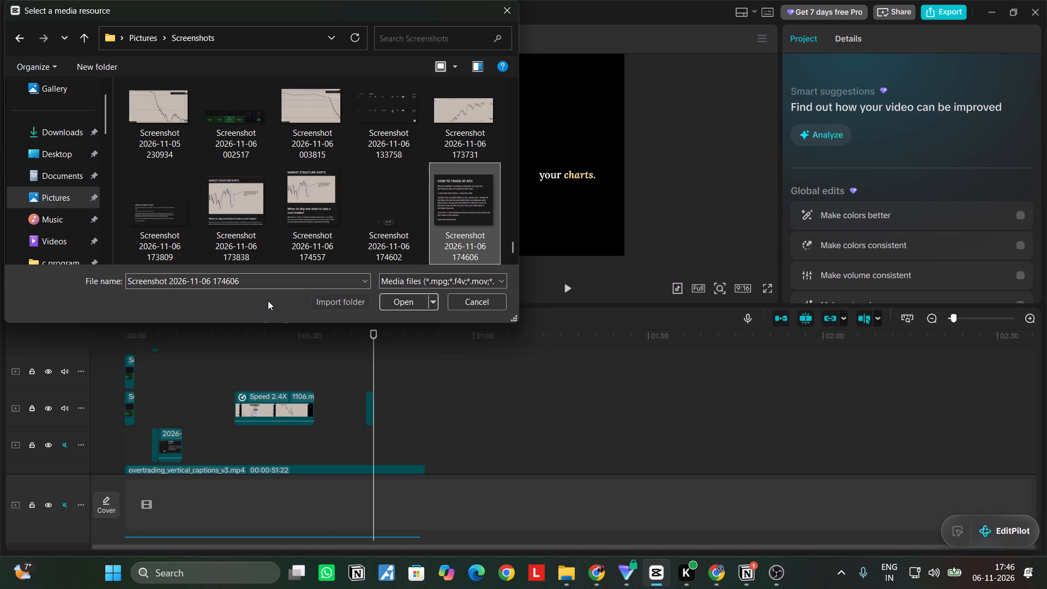
{"action": "scroll", "coordinate": [329, 226], "scroll_direction": "down", "scroll_amount": 3}
{"action": "scroll", "coordinate": [257, 219], "scroll_direction": "down", "scroll_amount": 3}
{"action": "left_click", "coordinate": [479, 202]}
{"action": "scroll", "coordinate": [374, 226], "scroll_direction": "down", "scroll_amount": 4}
{"action": "left_click", "coordinate": [282, 199]}
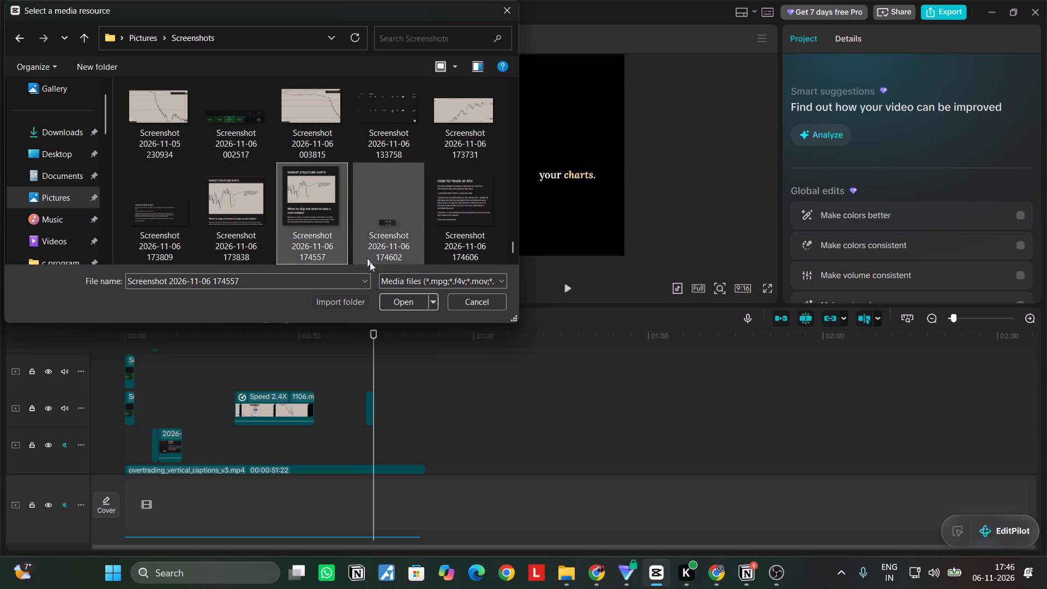
{"action": "left_click", "coordinate": [419, 305]}
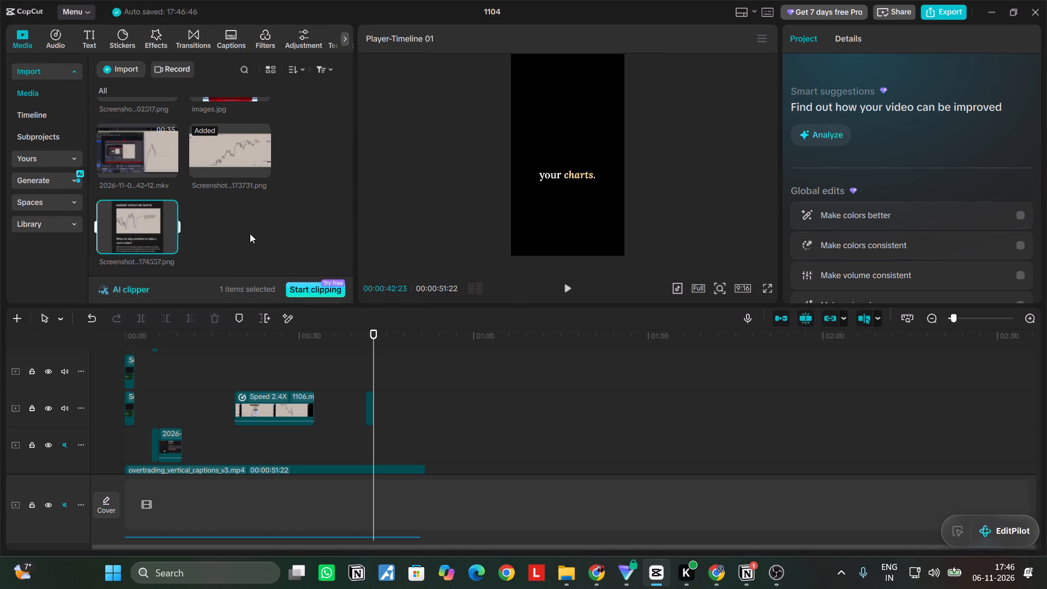
Place the 174557 notes screenshot at 00:00:42:23, directly after the short clip above the captions video, and shorten it to a brief clip.
{"action": "scroll", "coordinate": [248, 236], "scroll_direction": "down", "scroll_amount": 4}
{"action": "scroll", "coordinate": [248, 236], "scroll_direction": "up", "scroll_amount": 4}
{"action": "scroll", "coordinate": [248, 236], "scroll_direction": "down", "scroll_amount": 8}
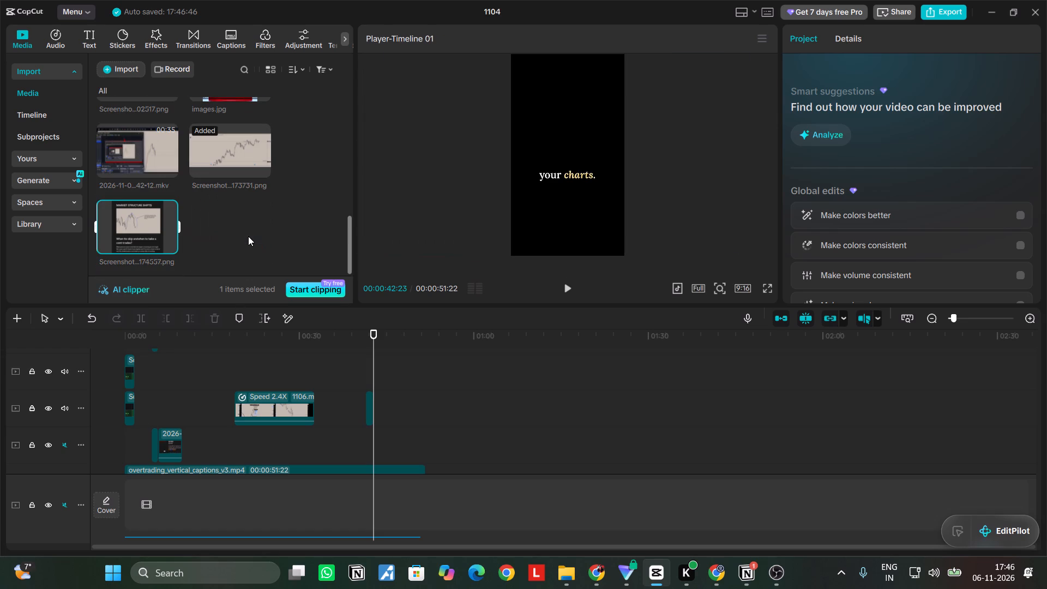
{"action": "left_click_drag", "start_coordinate": [125, 227], "coordinate": [380, 408]}
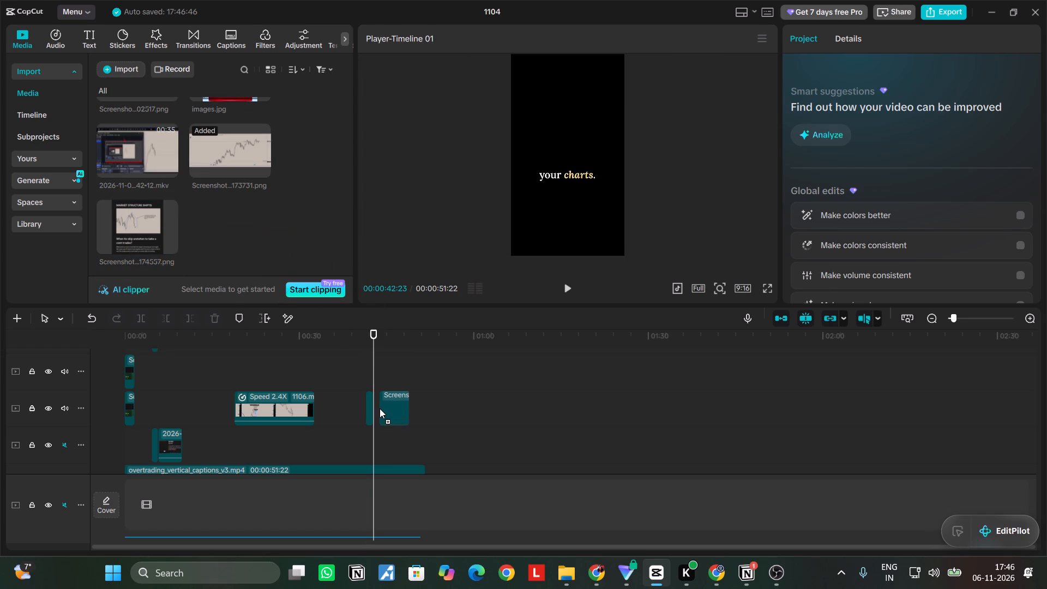
{"action": "left_click_drag", "start_coordinate": [380, 408], "coordinate": [377, 412]}
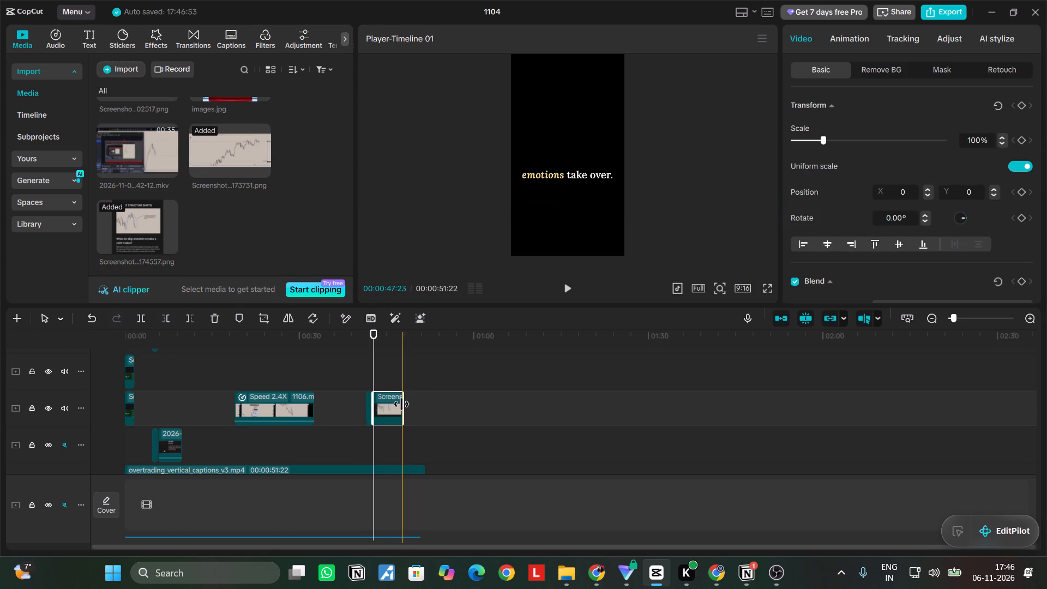
{"action": "left_click_drag", "start_coordinate": [401, 407], "coordinate": [376, 408]}
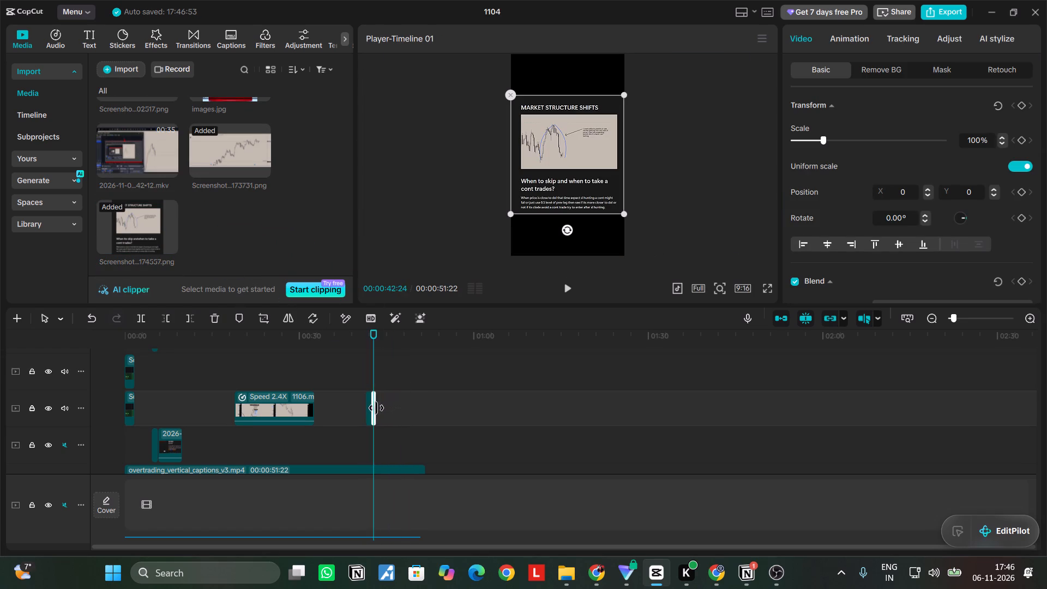
{"action": "left_click_drag", "start_coordinate": [376, 408], "coordinate": [380, 408]}
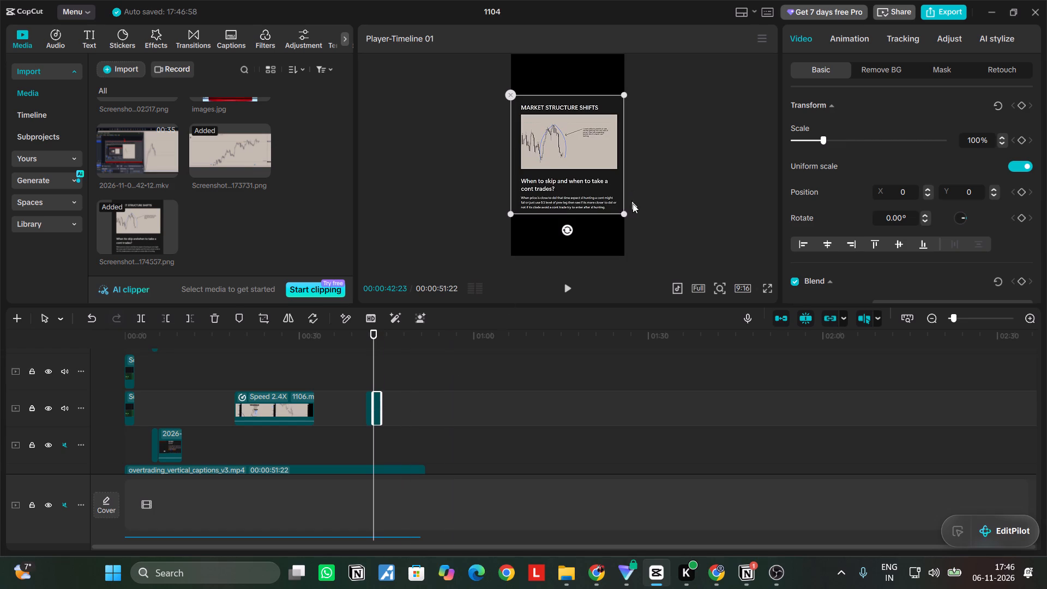
Enlarge the notes screenshot in the preview, keeping it centred, until it fills the full height of the 9:16 frame.
{"action": "left_click_drag", "start_coordinate": [623, 215], "coordinate": [637, 280]}
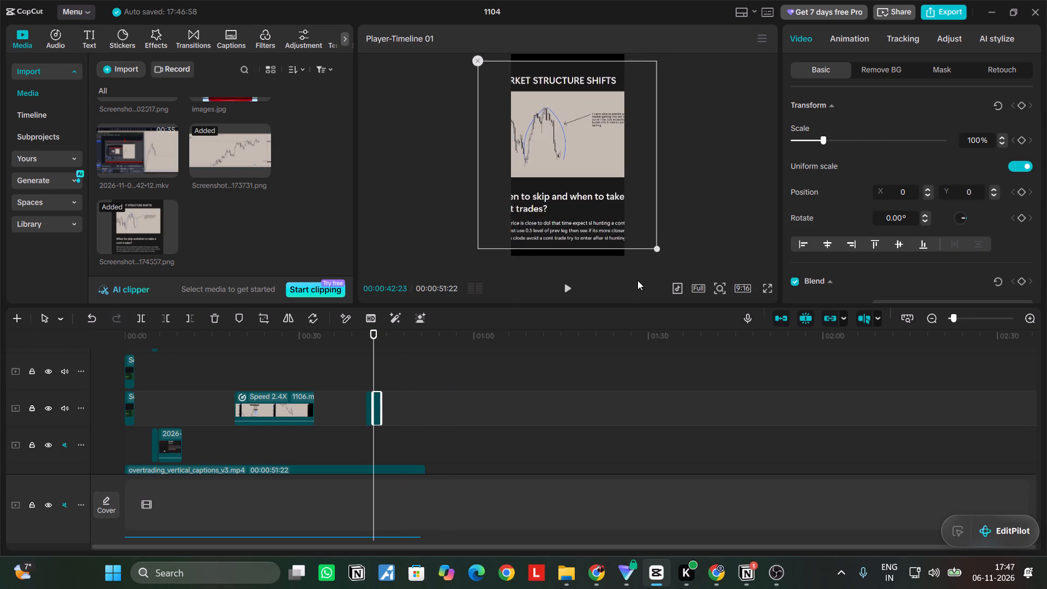
{"action": "left_click_drag", "start_coordinate": [637, 280], "coordinate": [642, 319]}
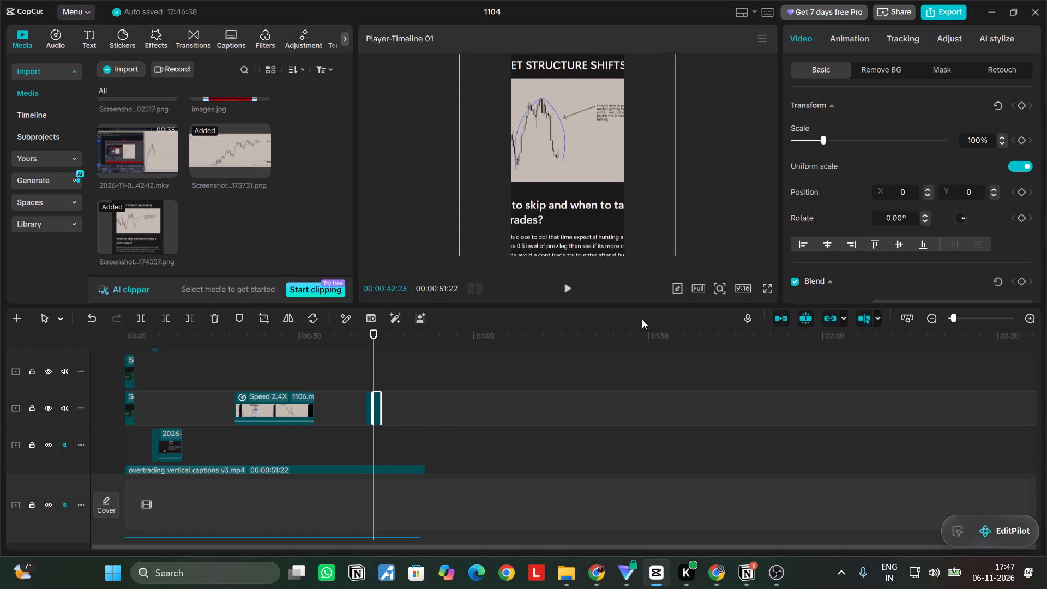
{"action": "left_click_drag", "start_coordinate": [642, 319], "coordinate": [621, 274]}
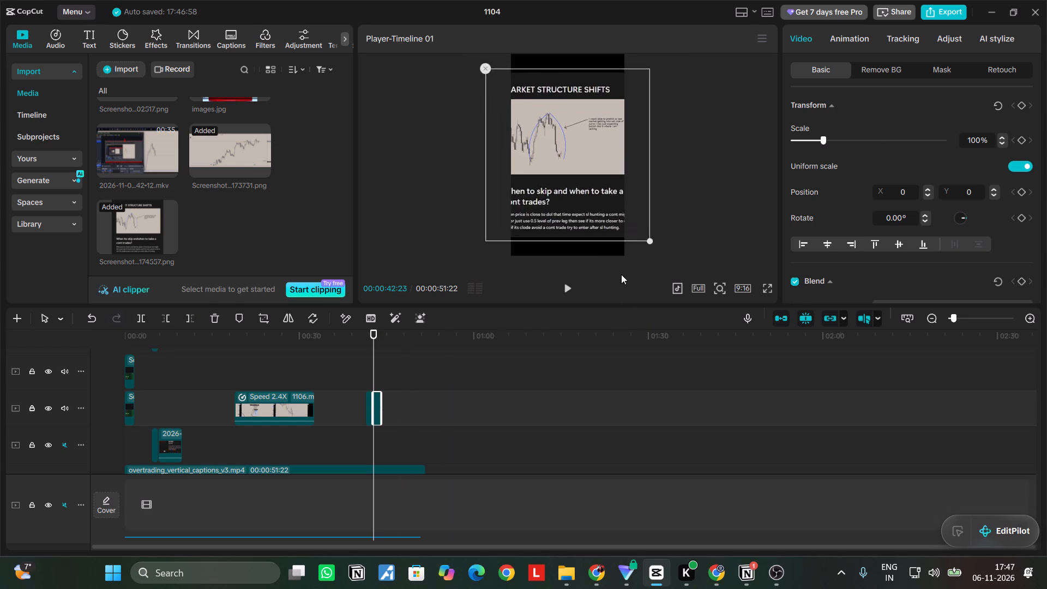
{"action": "left_click_drag", "start_coordinate": [621, 274], "coordinate": [629, 303]}
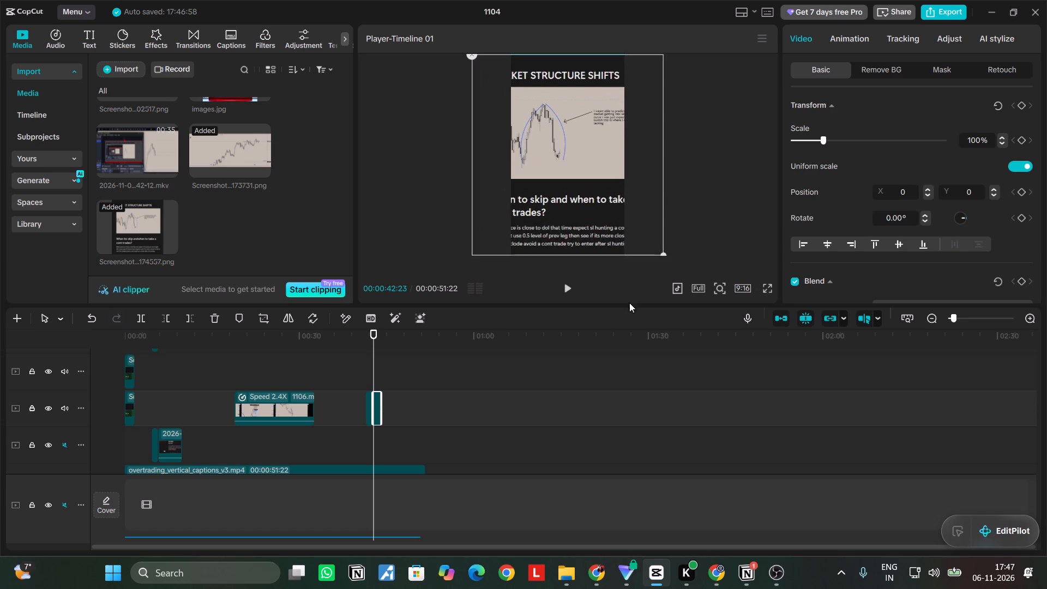
{"action": "left_click_drag", "start_coordinate": [629, 303], "coordinate": [541, 176]}
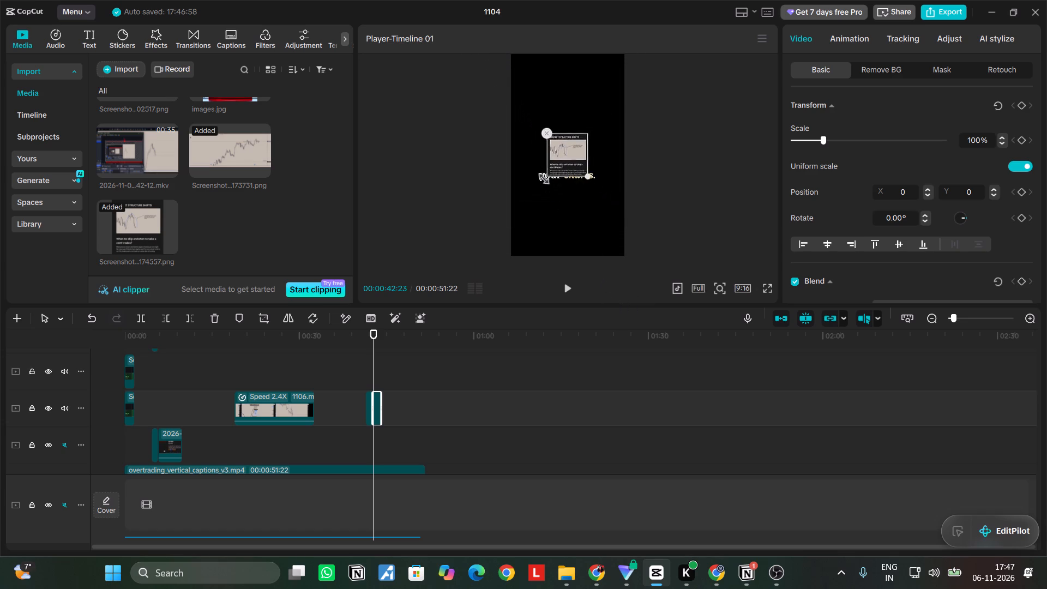
{"action": "left_click_drag", "start_coordinate": [541, 176], "coordinate": [619, 316]}
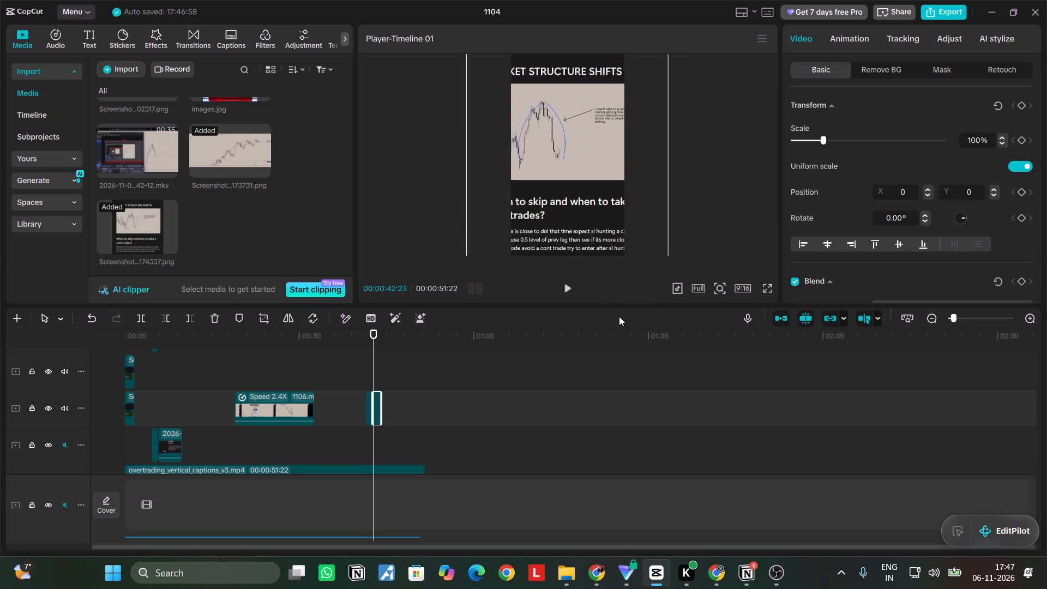
{"action": "left_click_drag", "start_coordinate": [619, 316], "coordinate": [579, 285]}
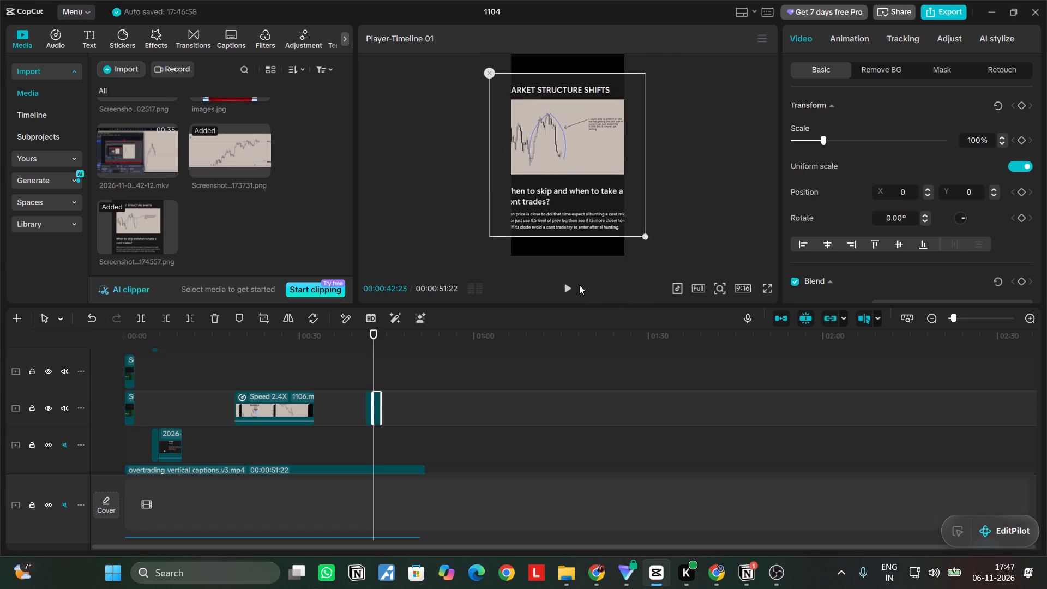
{"action": "left_click_drag", "start_coordinate": [579, 285], "coordinate": [595, 316]}
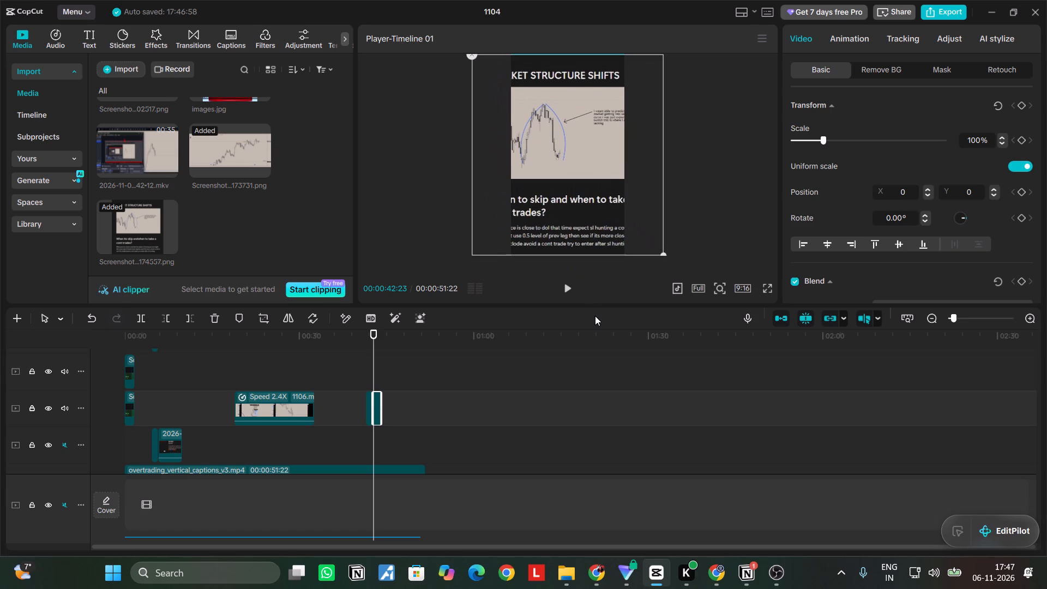
{"action": "left_click_drag", "start_coordinate": [595, 316], "coordinate": [596, 316]}
Set the notes screenshot's opacity to 38% so the caption shows through.
{"action": "scroll", "coordinate": [885, 260], "scroll_direction": "down", "scroll_amount": 3}
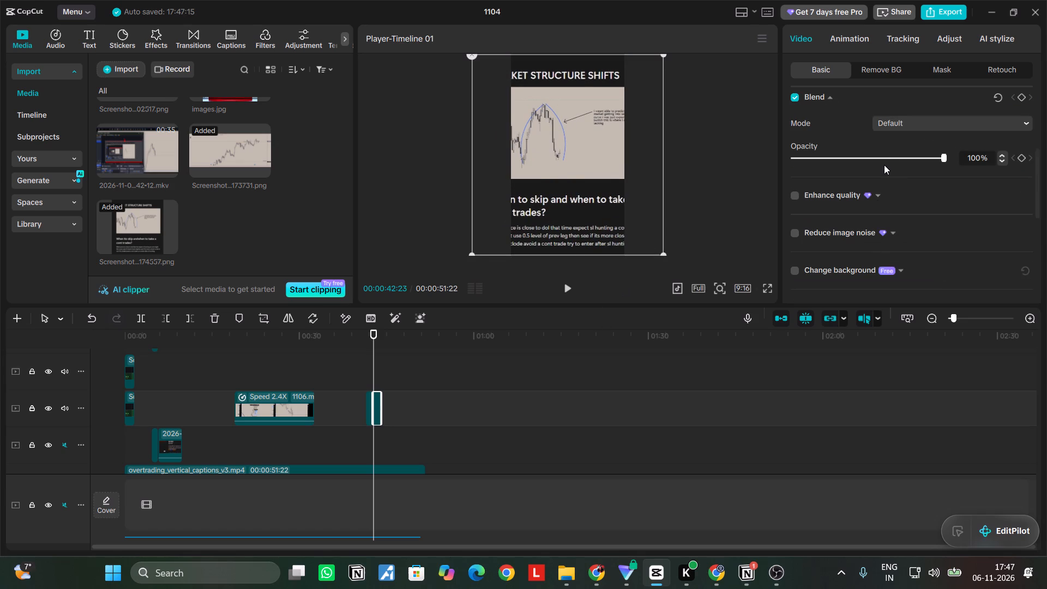
{"action": "left_click", "coordinate": [865, 160]}
{"action": "left_click_drag", "start_coordinate": [865, 160], "coordinate": [849, 165]}
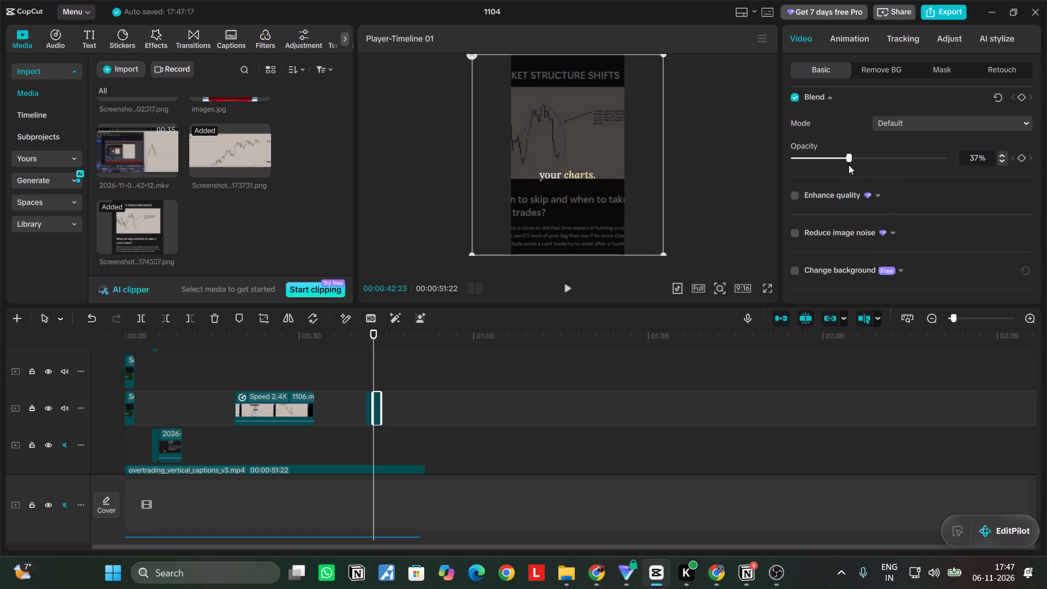
{"action": "left_click_drag", "start_coordinate": [849, 165], "coordinate": [850, 165]}
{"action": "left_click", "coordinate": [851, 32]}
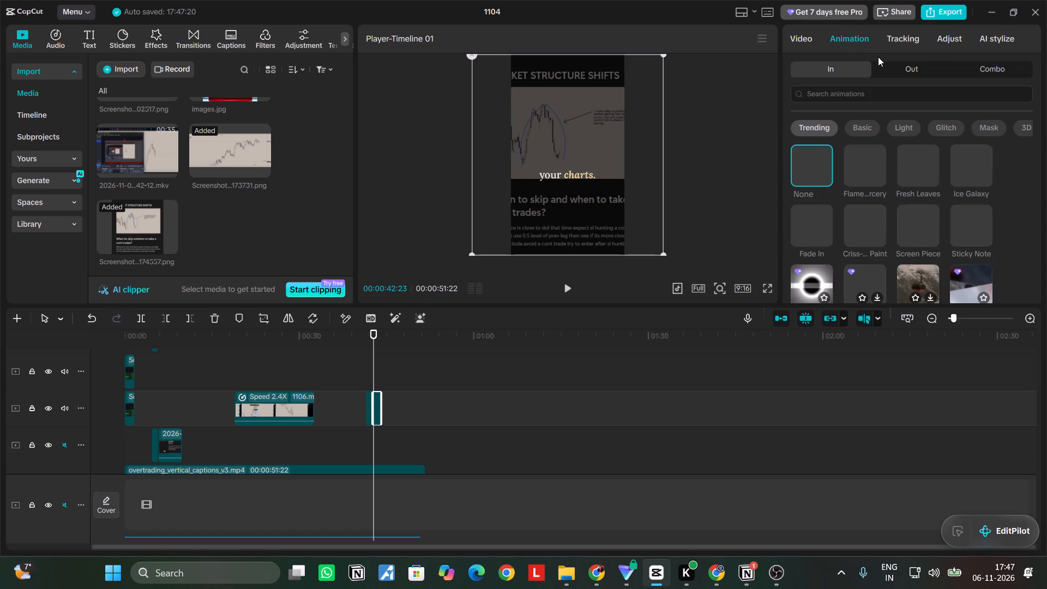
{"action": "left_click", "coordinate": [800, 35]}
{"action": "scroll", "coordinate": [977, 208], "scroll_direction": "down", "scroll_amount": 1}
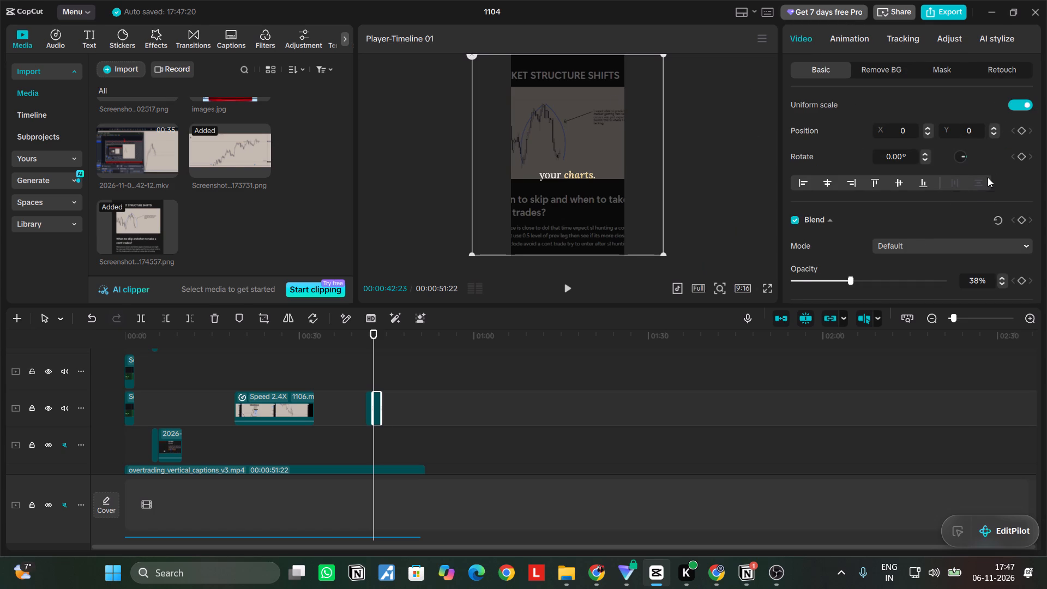
Add a Transform keyframe at the start of the notes screenshot clip, at 00:00:42:23.
{"action": "scroll", "coordinate": [988, 177], "scroll_direction": "up", "scroll_amount": 1}
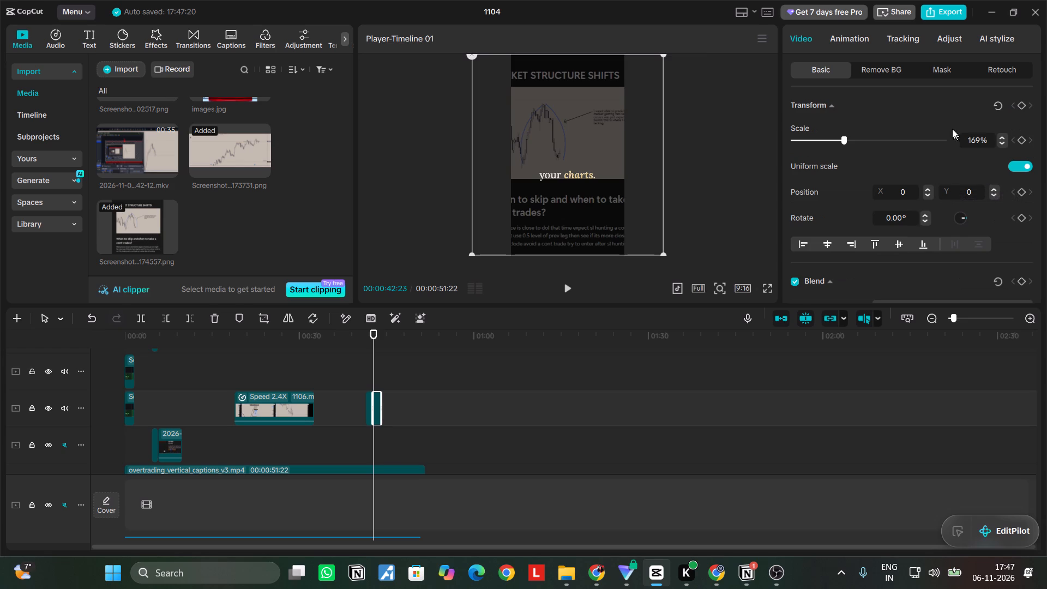
{"action": "scroll", "coordinate": [944, 123], "scroll_direction": "up", "scroll_amount": 4}
{"action": "left_click", "coordinate": [1023, 103]}
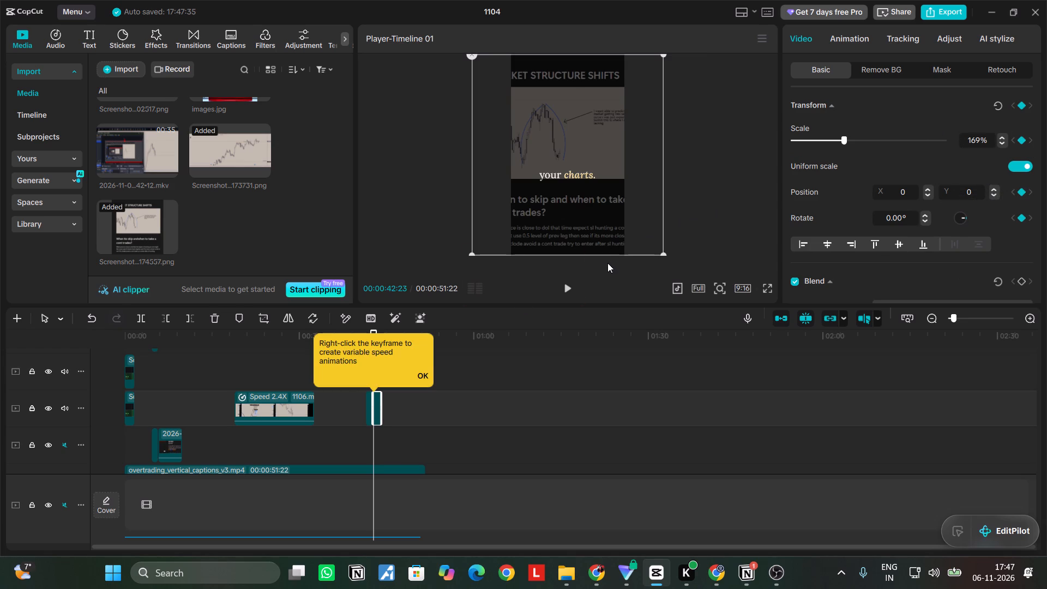
{"action": "left_click", "coordinate": [423, 378]}
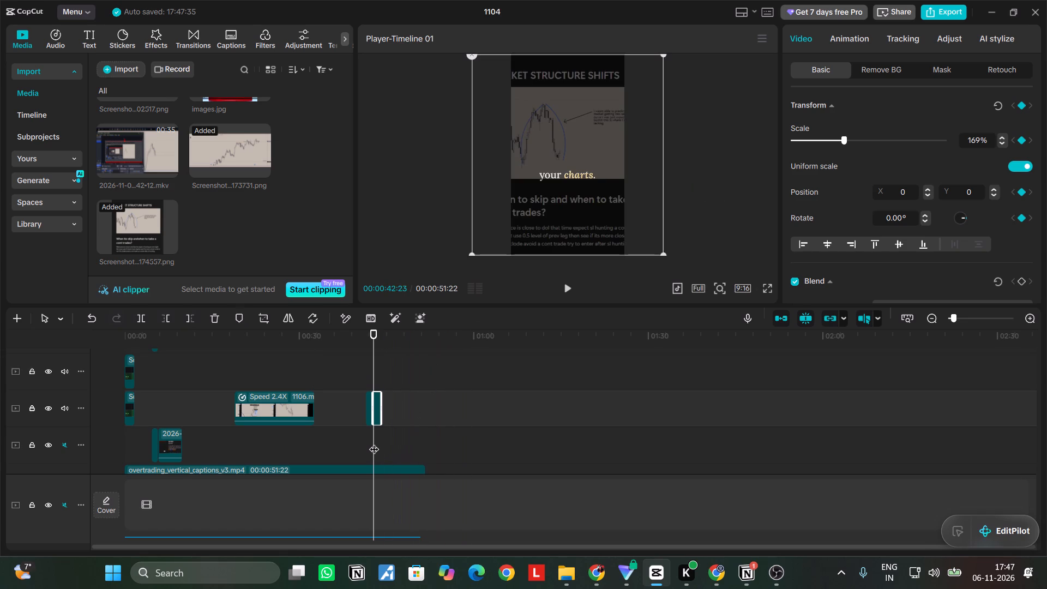
Add a Transform keyframe at 00:00:43:06 with the notes screenshot shrunk to about 99% scale and lowered to Y -136.
{"action": "scroll", "coordinate": [353, 416], "scroll_direction": "down", "scroll_amount": 1, "text": "ctrl"}
{"action": "scroll", "coordinate": [353, 416], "scroll_direction": "up", "scroll_amount": 7, "text": "ctrl"}
{"action": "scroll", "coordinate": [554, 459], "scroll_direction": "up", "scroll_amount": 4, "text": "ctrl"}
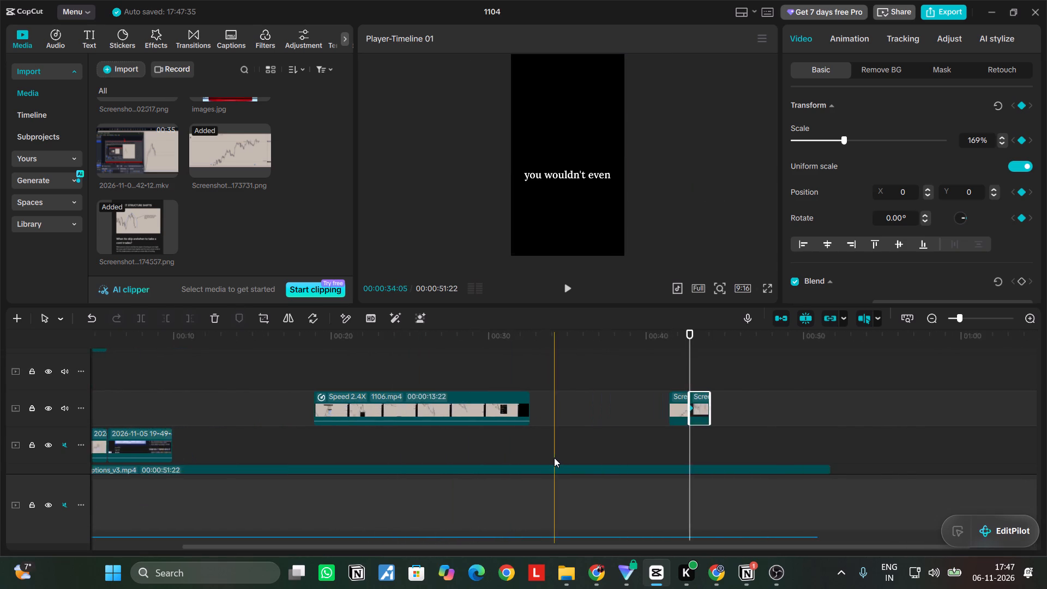
{"action": "scroll", "coordinate": [554, 458], "scroll_direction": "up", "scroll_amount": 7, "text": "ctrl"}
{"action": "scroll", "coordinate": [805, 420], "scroll_direction": "up", "scroll_amount": 6, "text": "ctrl"}
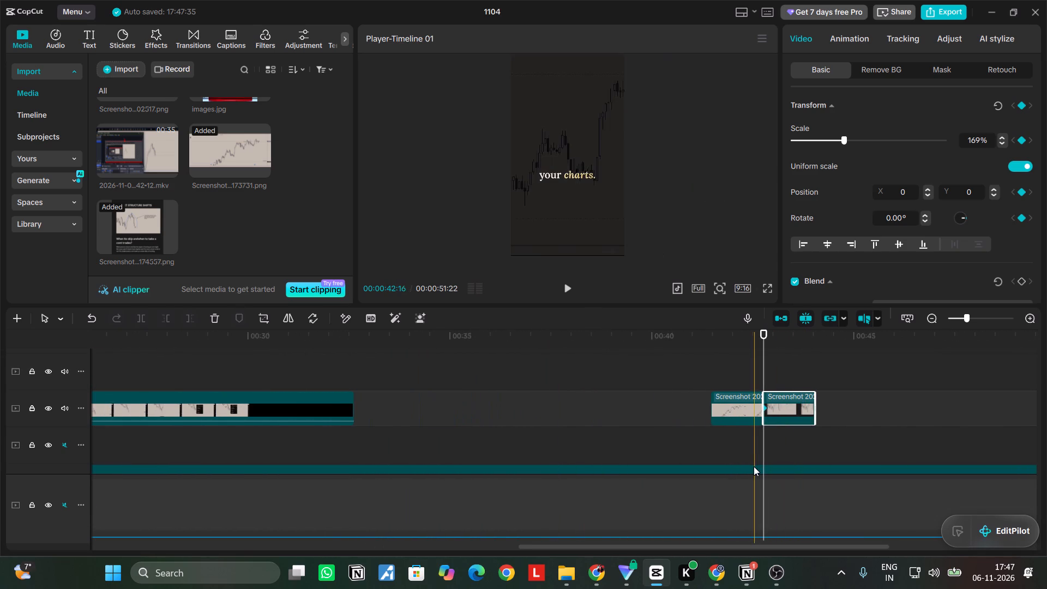
{"action": "left_click_drag", "start_coordinate": [762, 453], "coordinate": [778, 460]}
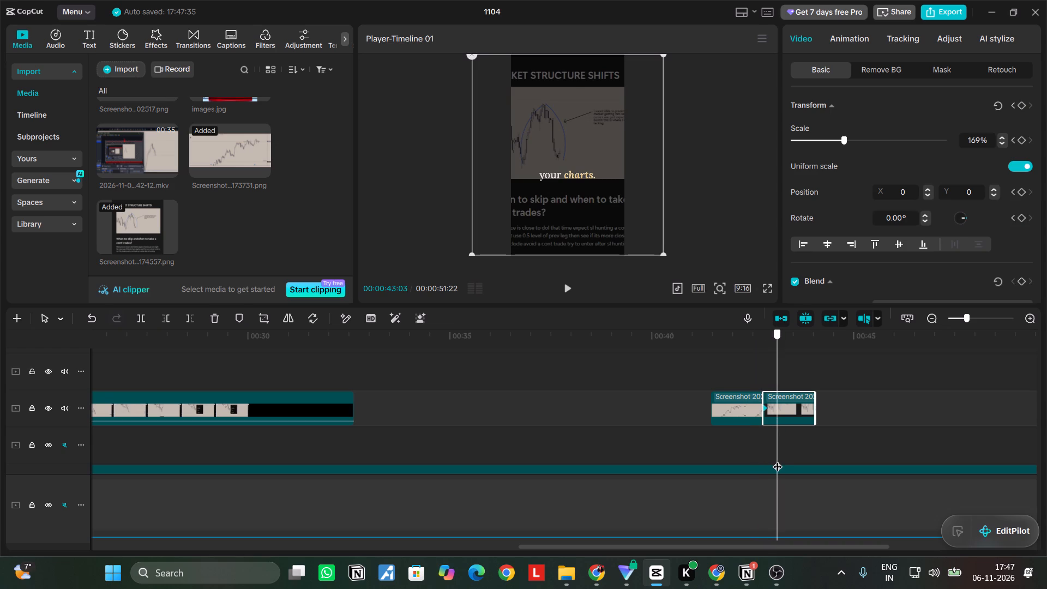
{"action": "left_click_drag", "start_coordinate": [778, 460], "coordinate": [781, 460]}
{"action": "left_click", "coordinate": [1020, 101]}
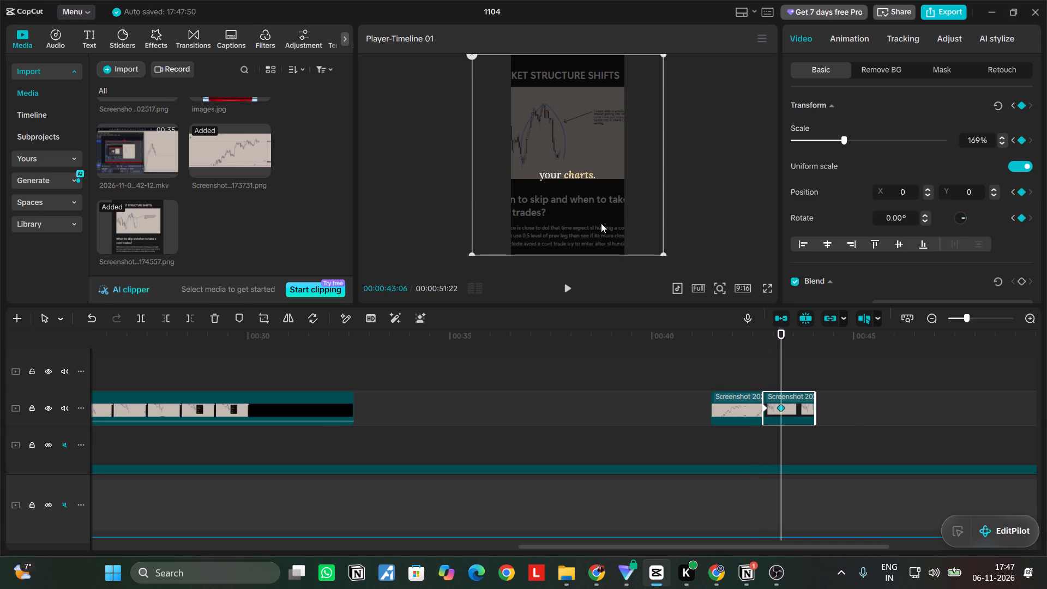
{"action": "left_click_drag", "start_coordinate": [663, 253], "coordinate": [647, 235]}
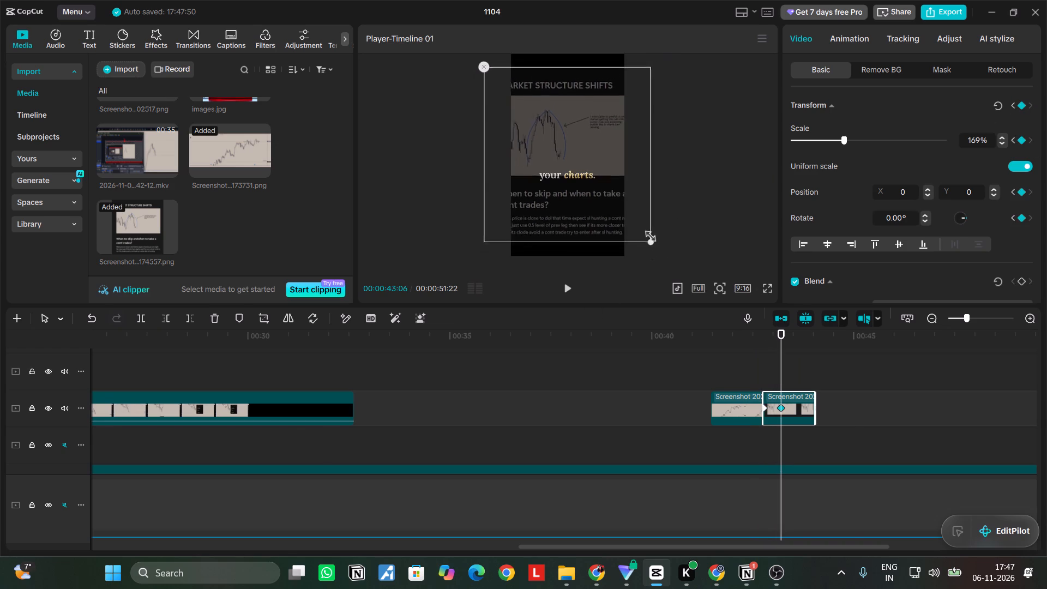
{"action": "left_click_drag", "start_coordinate": [647, 235], "coordinate": [591, 193]}
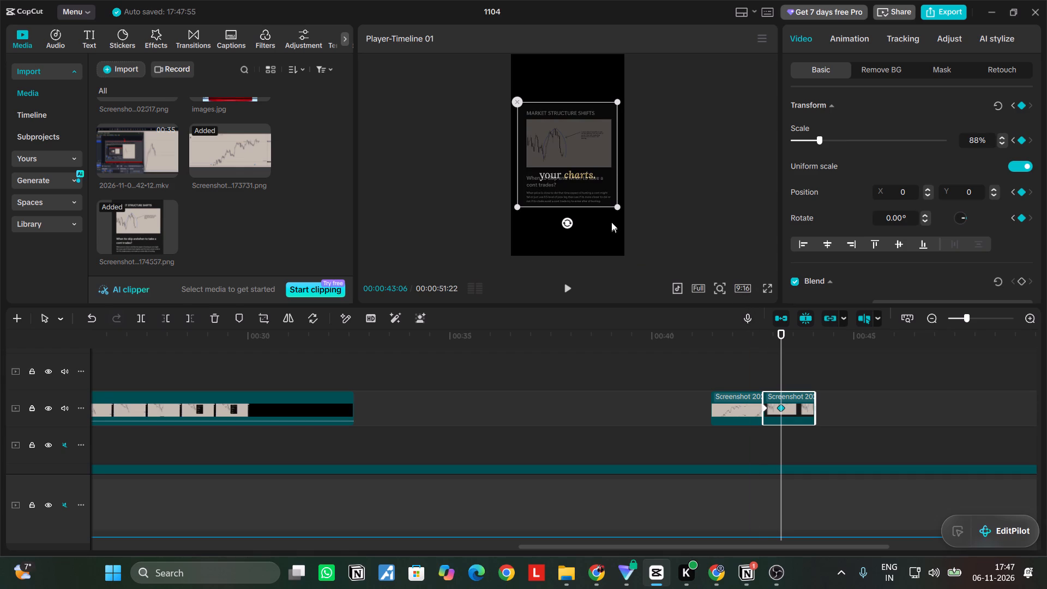
{"action": "left_click_drag", "start_coordinate": [611, 205], "coordinate": [612, 212]}
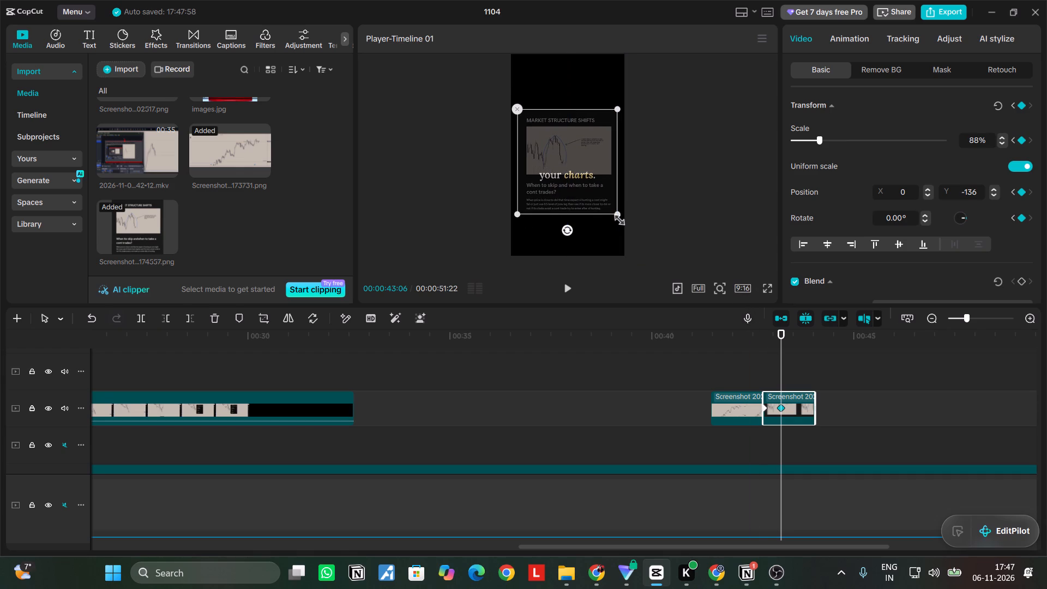
{"action": "left_click_drag", "start_coordinate": [617, 217], "coordinate": [619, 228]}
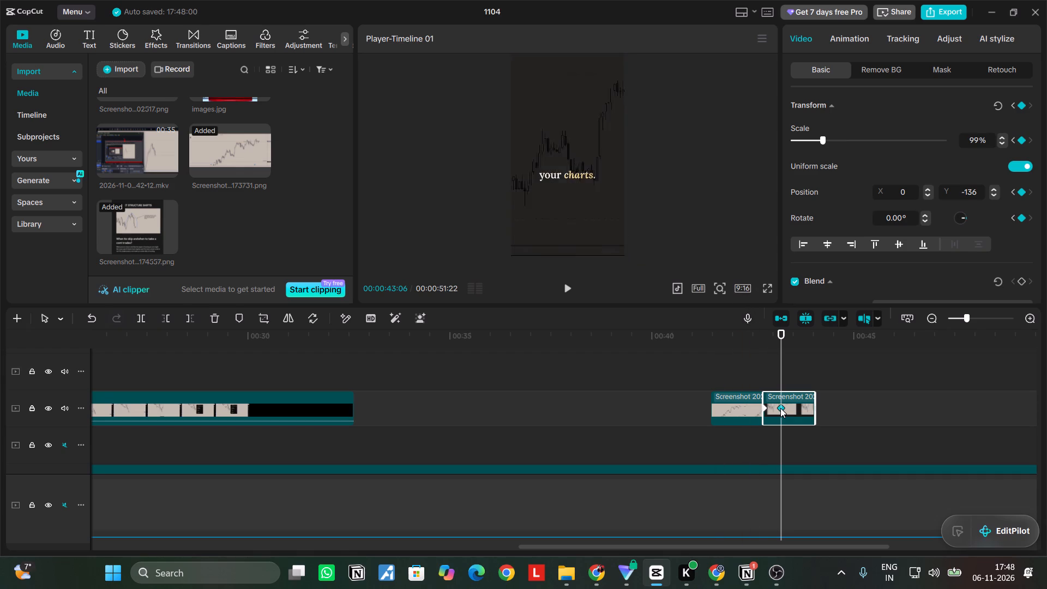
Add a Transform keyframe at 00:00:43:19 with the notes screenshot shrunk to about 35% scale.
{"action": "left_click_drag", "start_coordinate": [781, 446], "coordinate": [798, 447]}
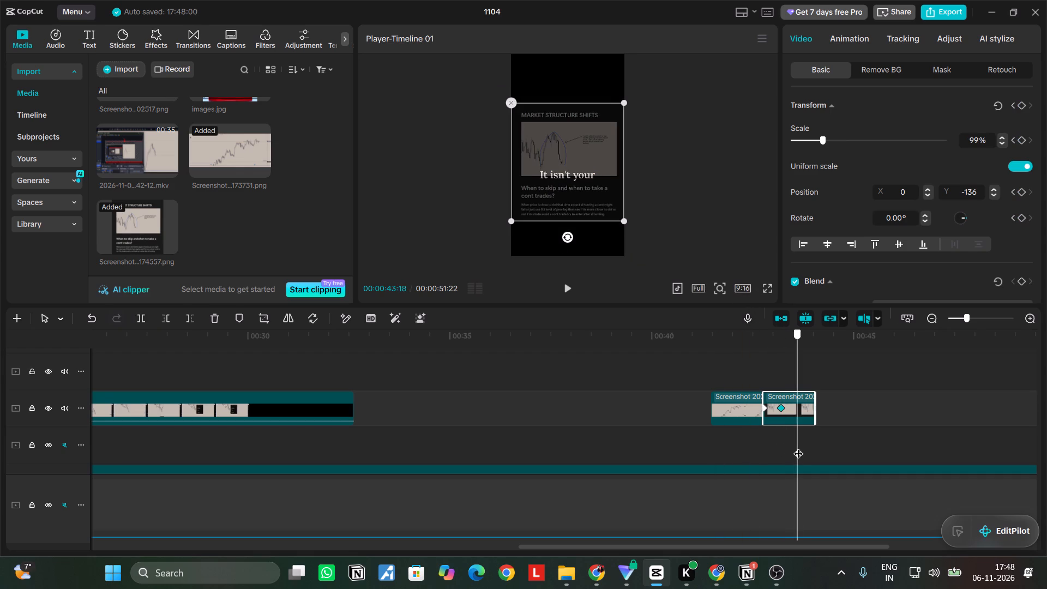
{"action": "left_click_drag", "start_coordinate": [798, 447], "coordinate": [798, 449]}
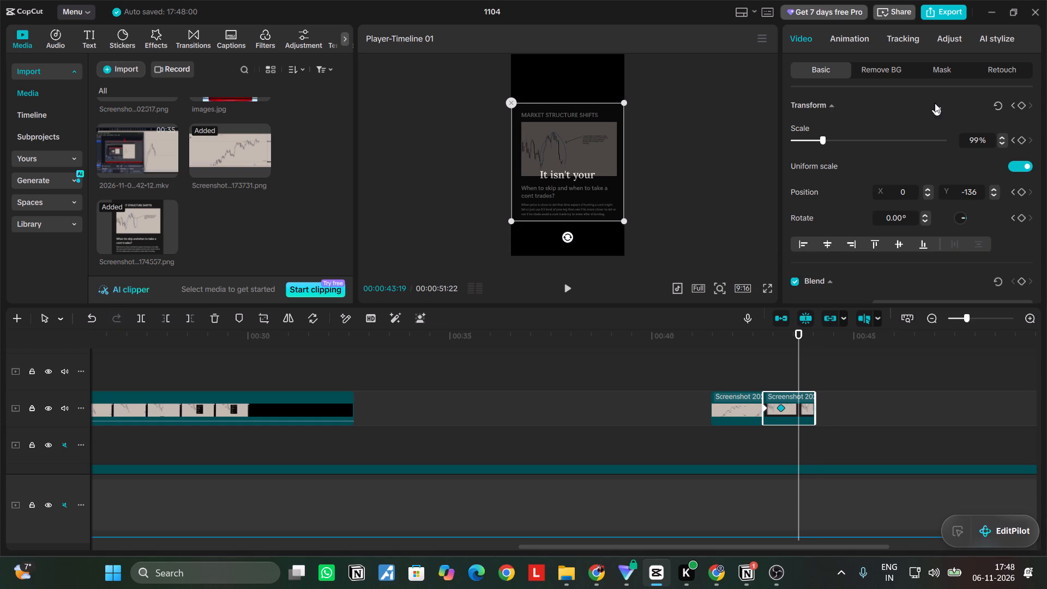
{"action": "left_click", "coordinate": [1022, 107]}
{"action": "left_click_drag", "start_coordinate": [625, 220], "coordinate": [585, 178]}
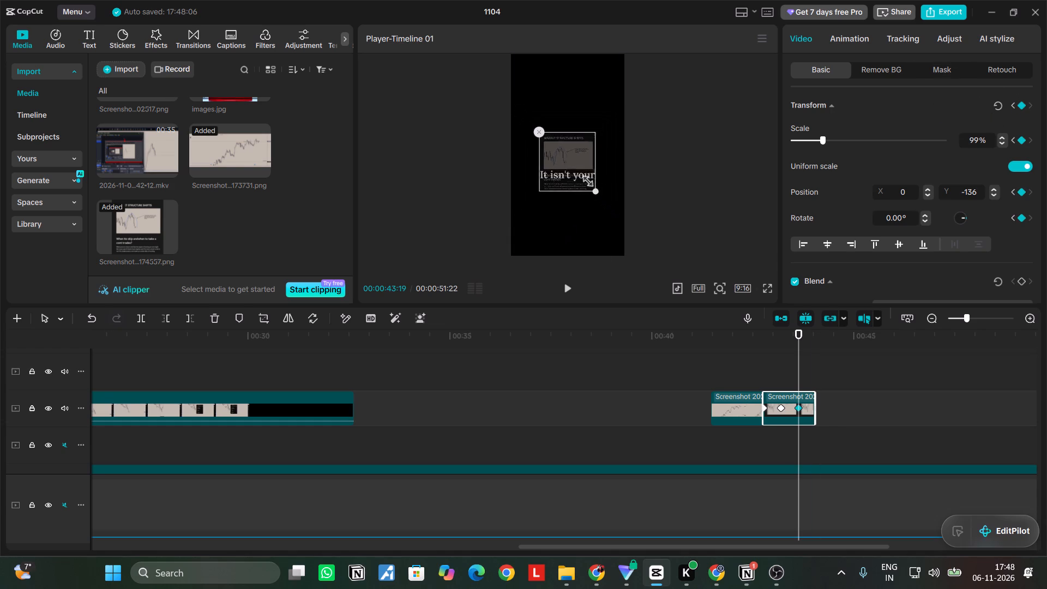
{"action": "left_click_drag", "start_coordinate": [585, 178], "coordinate": [576, 166]}
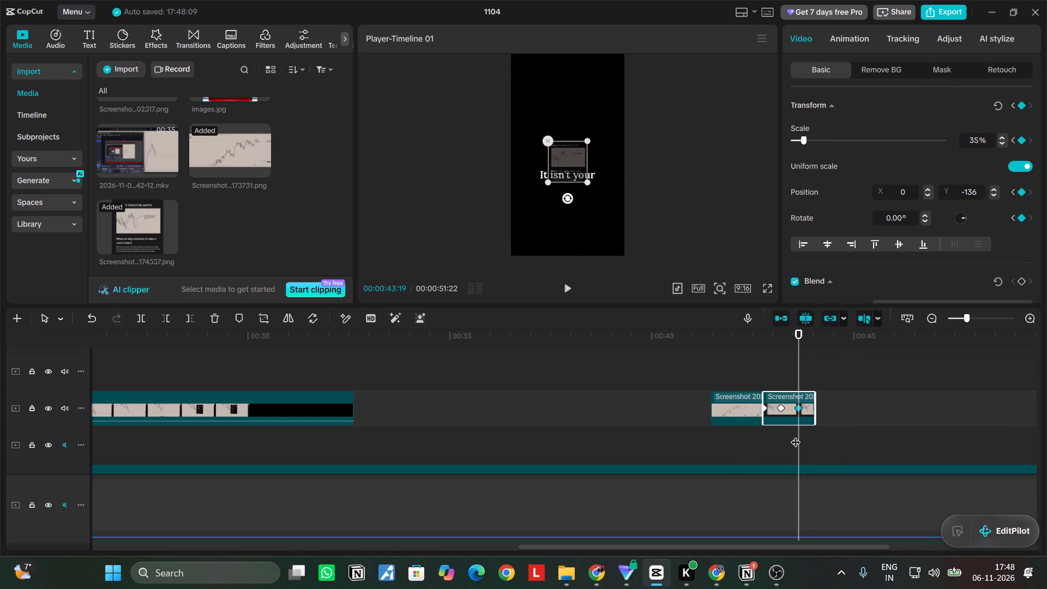
Play back the two adjoining screenshot clips to check the notes screenshot's shrinking animation against the captions.
{"action": "left_click_drag", "start_coordinate": [798, 438], "coordinate": [813, 440]}
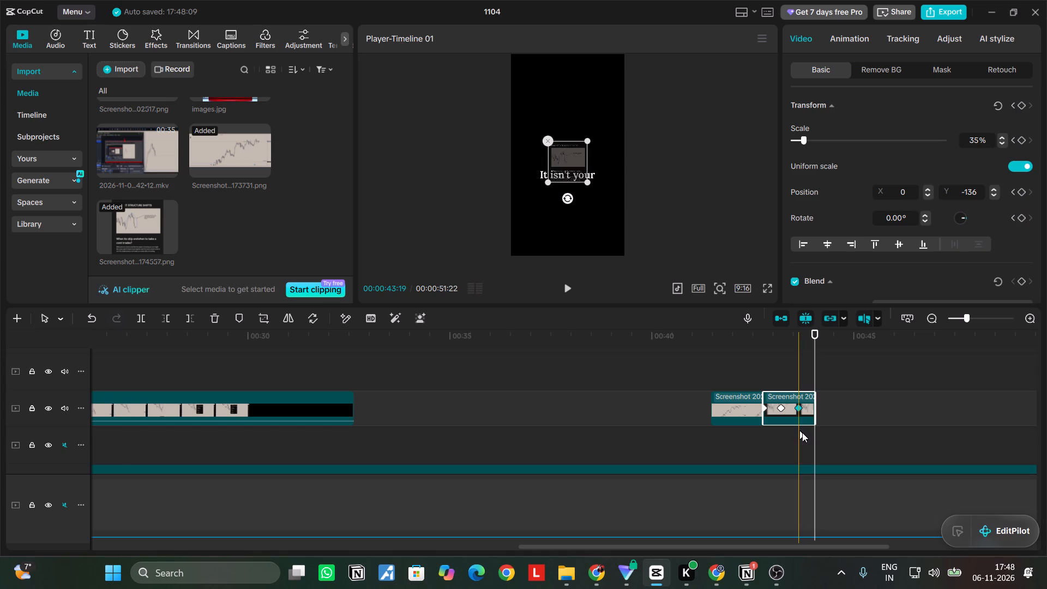
{"action": "left_click", "coordinate": [815, 446]}
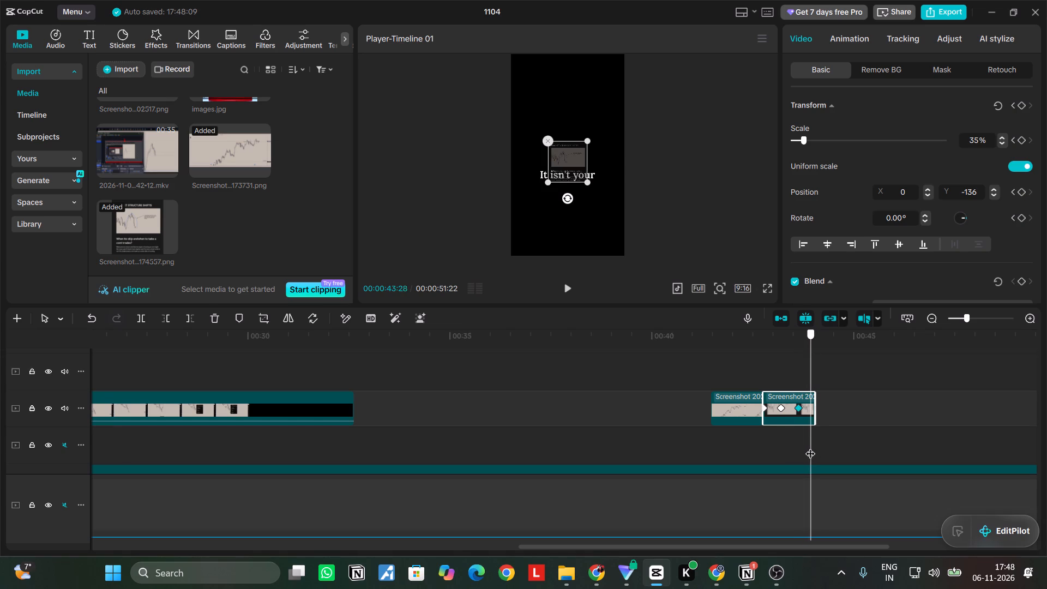
{"action": "left_click_drag", "start_coordinate": [816, 464], "coordinate": [801, 462]}
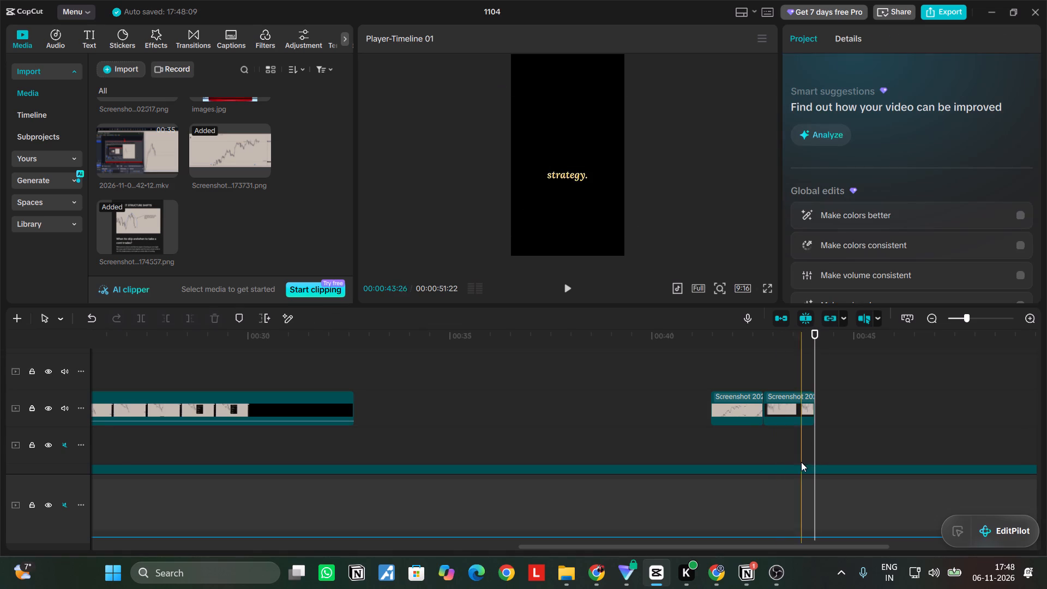
{"action": "left_click_drag", "start_coordinate": [801, 462], "coordinate": [779, 455]}
{"action": "left_click_drag", "start_coordinate": [815, 447], "coordinate": [748, 433]}
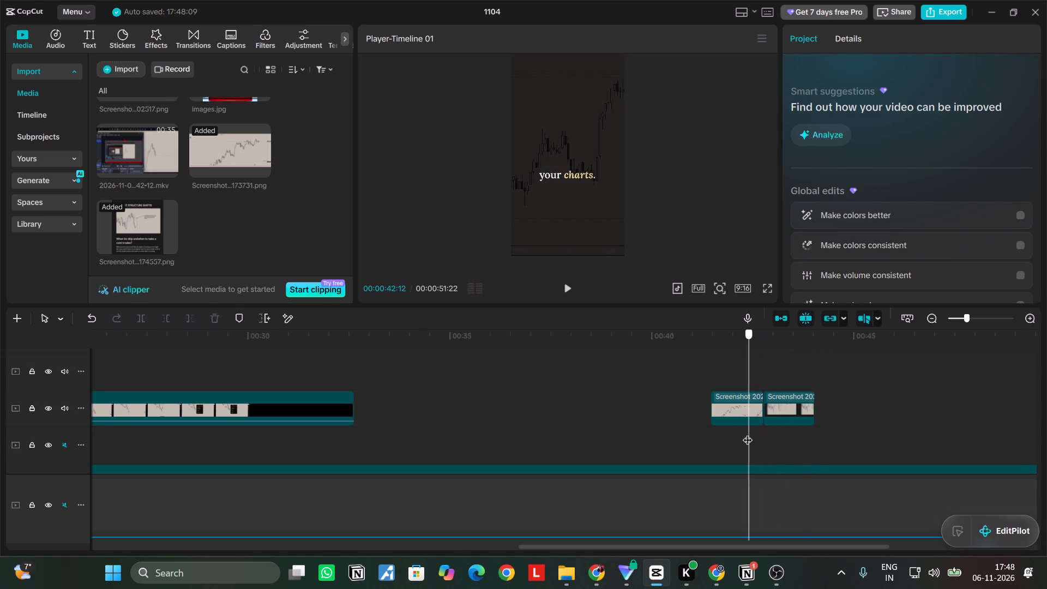
{"action": "left_click_drag", "start_coordinate": [748, 433], "coordinate": [745, 431]}
{"action": "left_click", "coordinate": [569, 291]}
{"action": "double_click", "coordinate": [569, 291]}
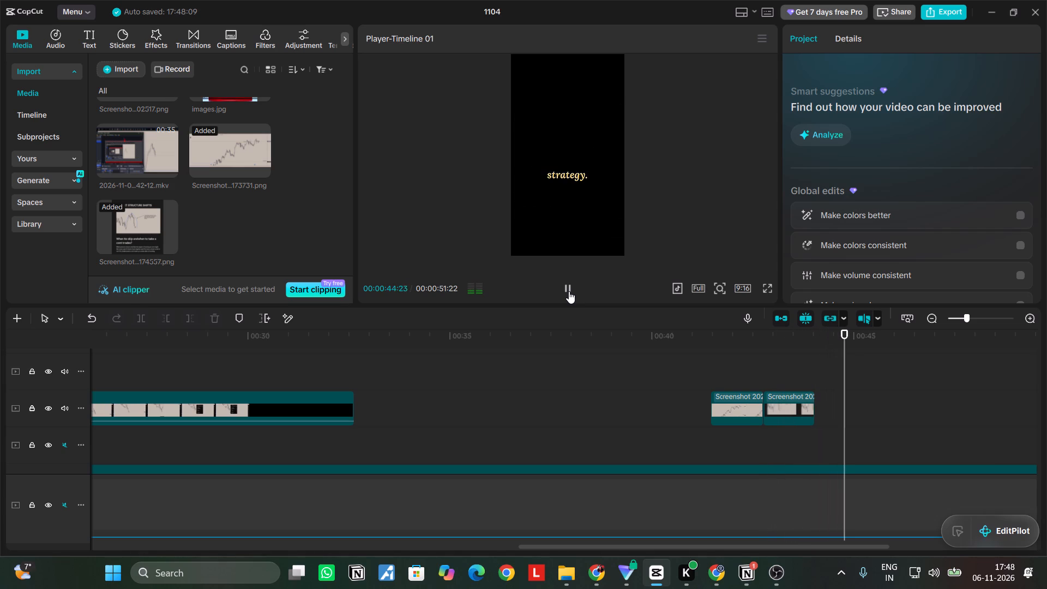
{"action": "left_click", "coordinate": [569, 291]}
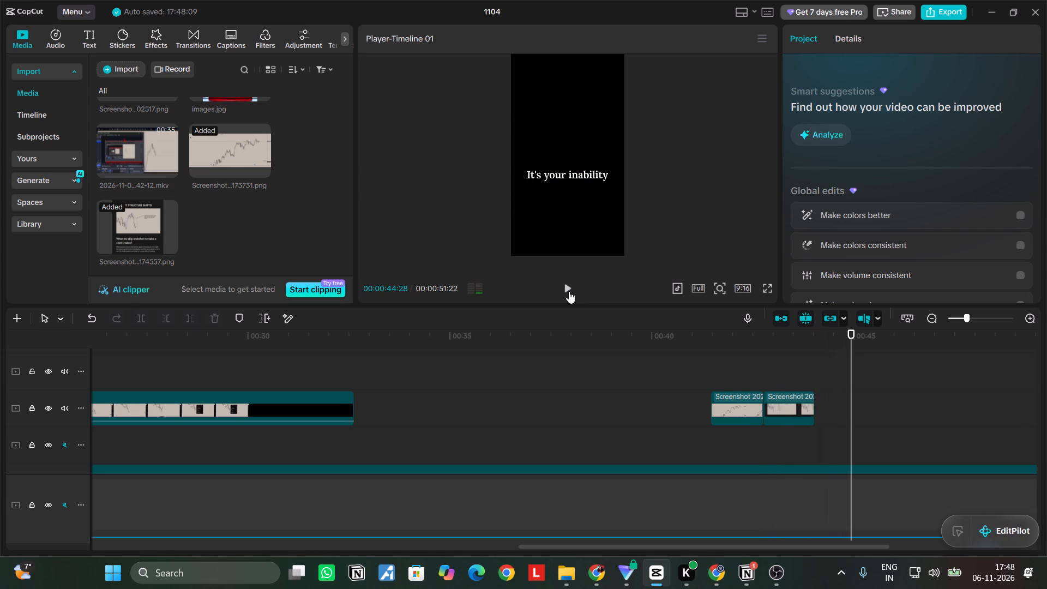
{"action": "left_click_drag", "start_coordinate": [850, 453], "coordinate": [720, 440]}
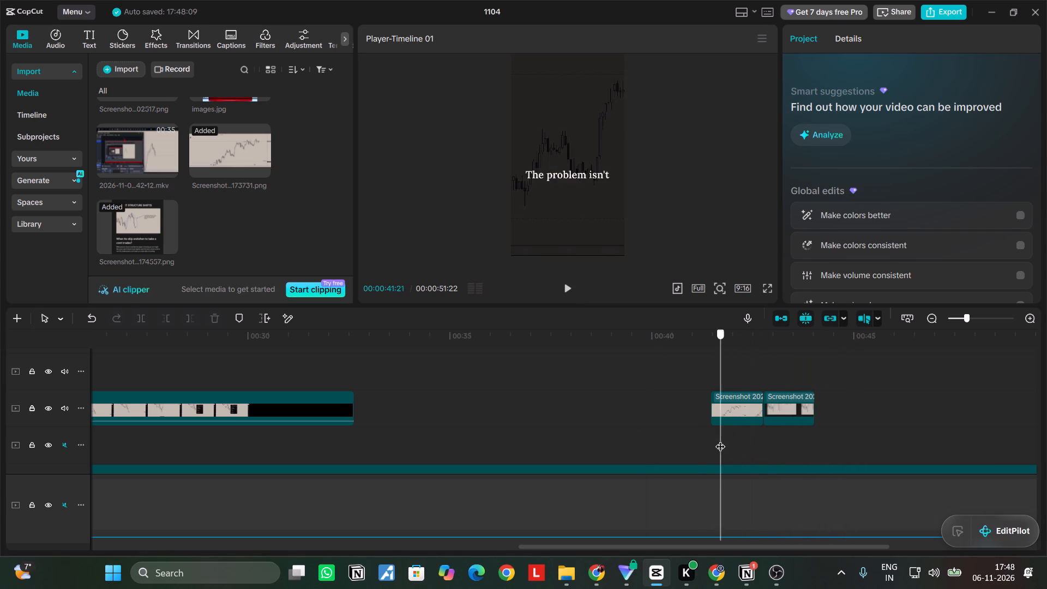
{"action": "left_click_drag", "start_coordinate": [720, 440], "coordinate": [706, 435]}
{"action": "left_click", "coordinate": [564, 283]}
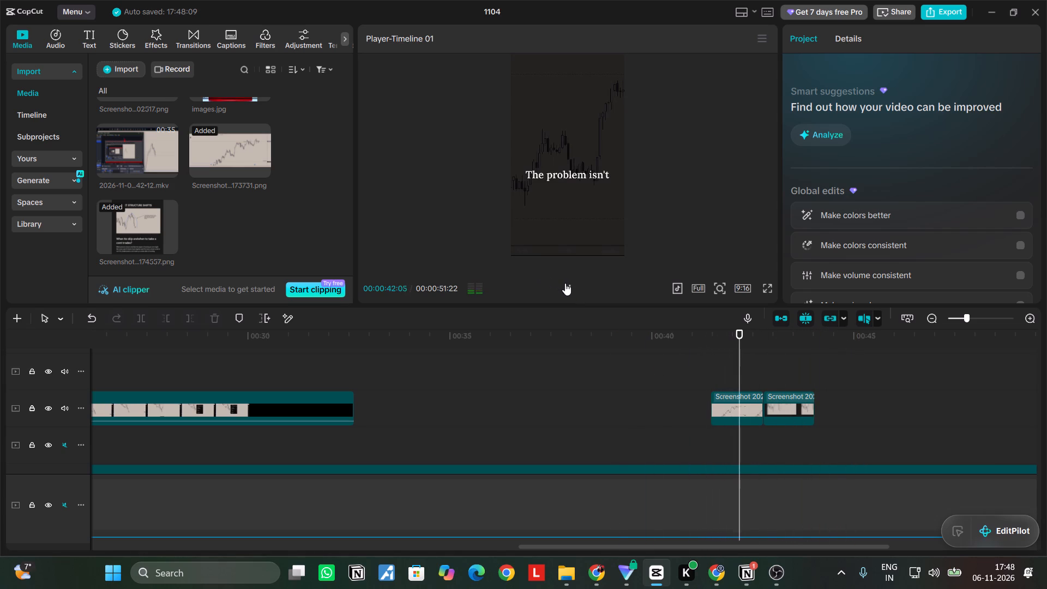
{"action": "left_click", "coordinate": [565, 283]}
{"action": "left_click", "coordinate": [565, 283]}
{"action": "left_click", "coordinate": [565, 283]}
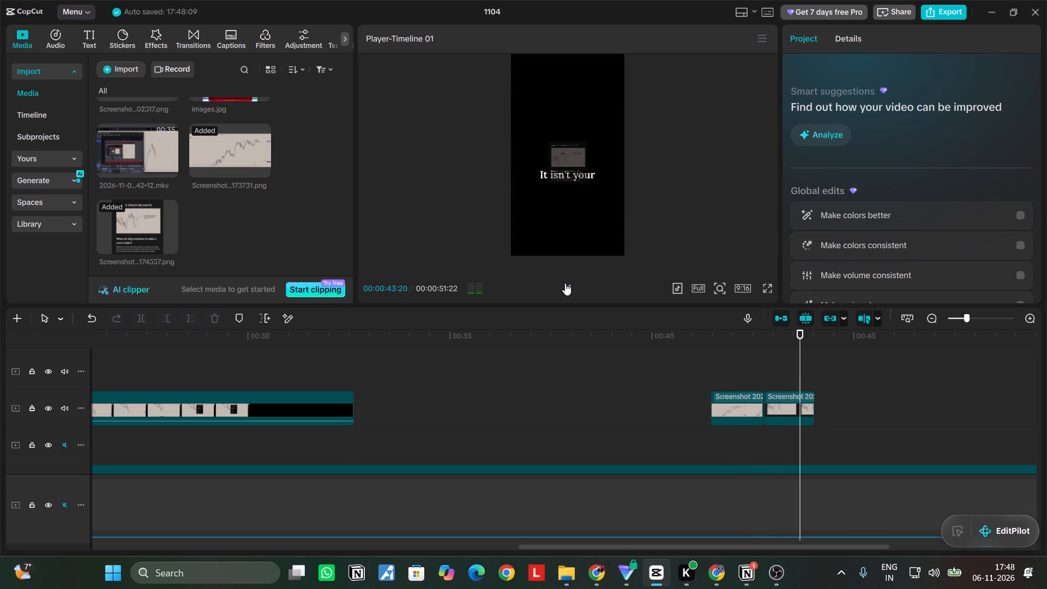
{"action": "double_click", "coordinate": [565, 283]}
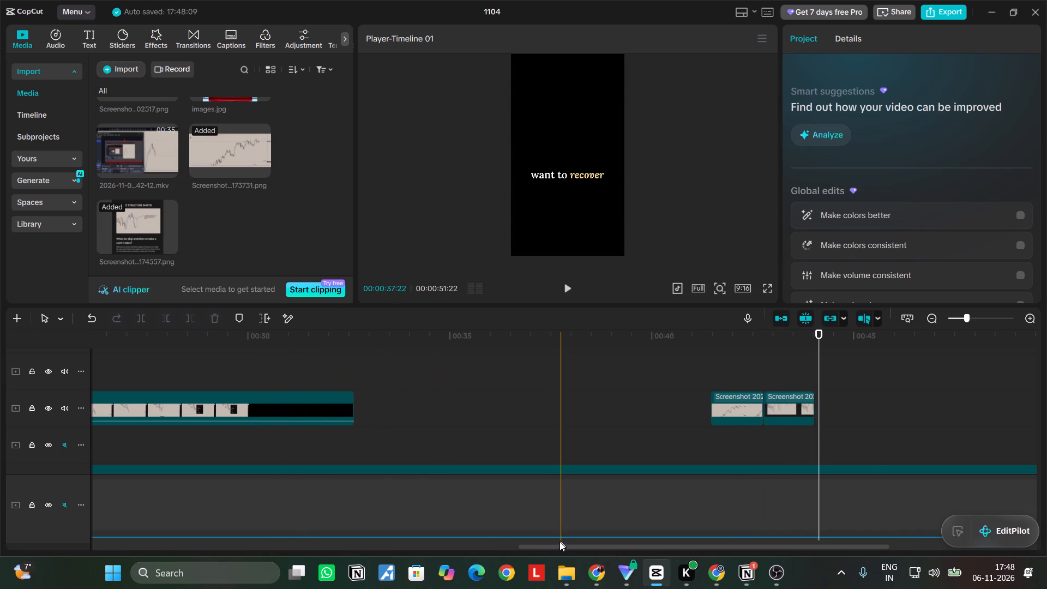
Check the keyframed 1106.mp4 clip, and scrub through the notes screenshot's animation again.
{"action": "left_click_drag", "start_coordinate": [550, 549], "coordinate": [386, 535]}
{"action": "left_click", "coordinate": [705, 410]}
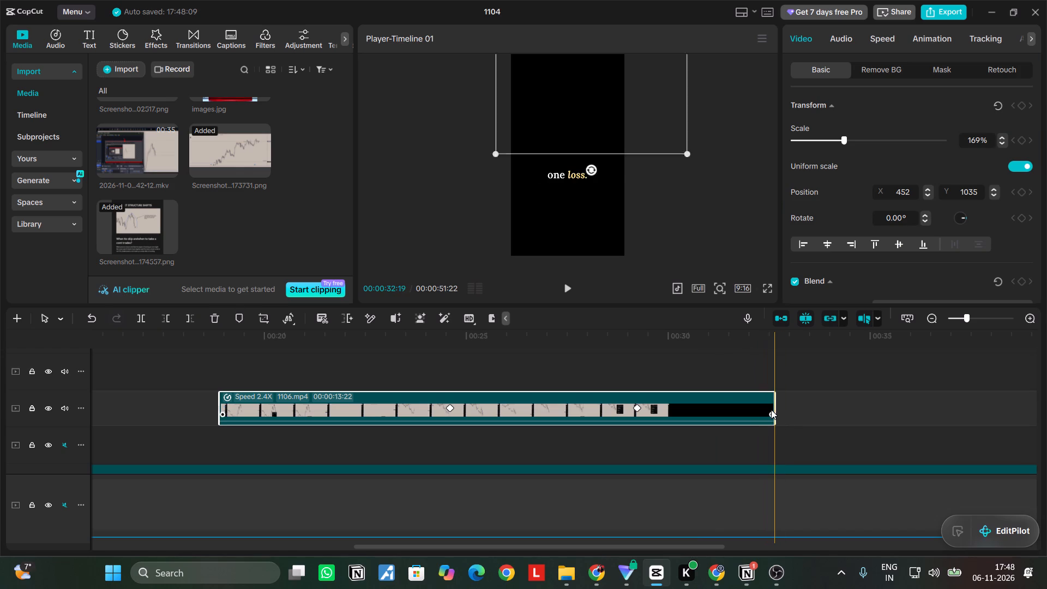
{"action": "left_click", "coordinate": [568, 274]}
{"action": "left_click", "coordinate": [563, 285]}
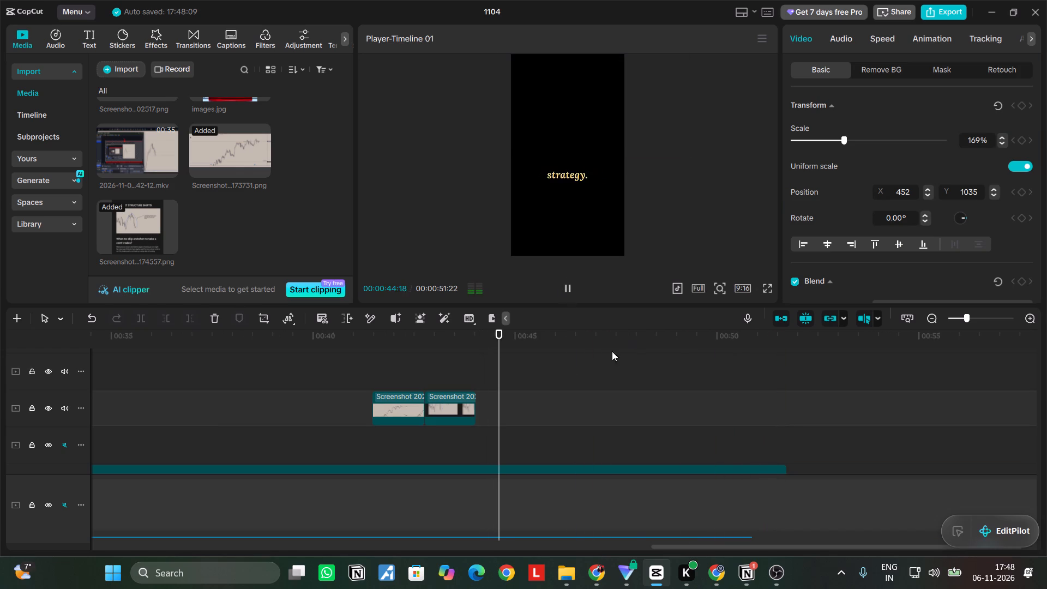
{"action": "left_click_drag", "start_coordinate": [521, 368], "coordinate": [447, 379]}
{"action": "left_click_drag", "start_coordinate": [581, 373], "coordinate": [581, 373]}
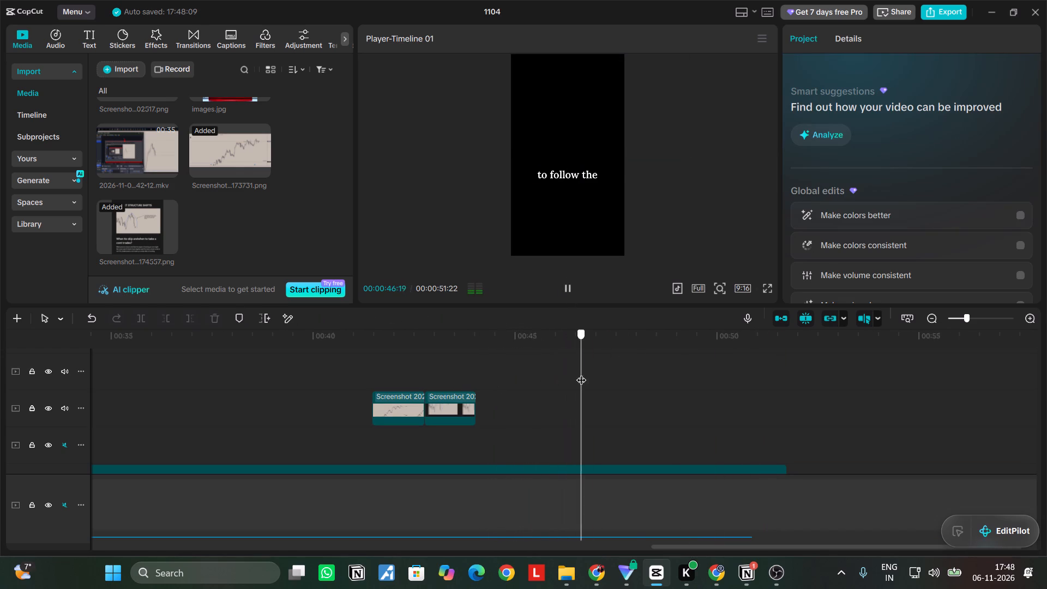
{"action": "left_click_drag", "start_coordinate": [581, 373], "coordinate": [432, 392]}
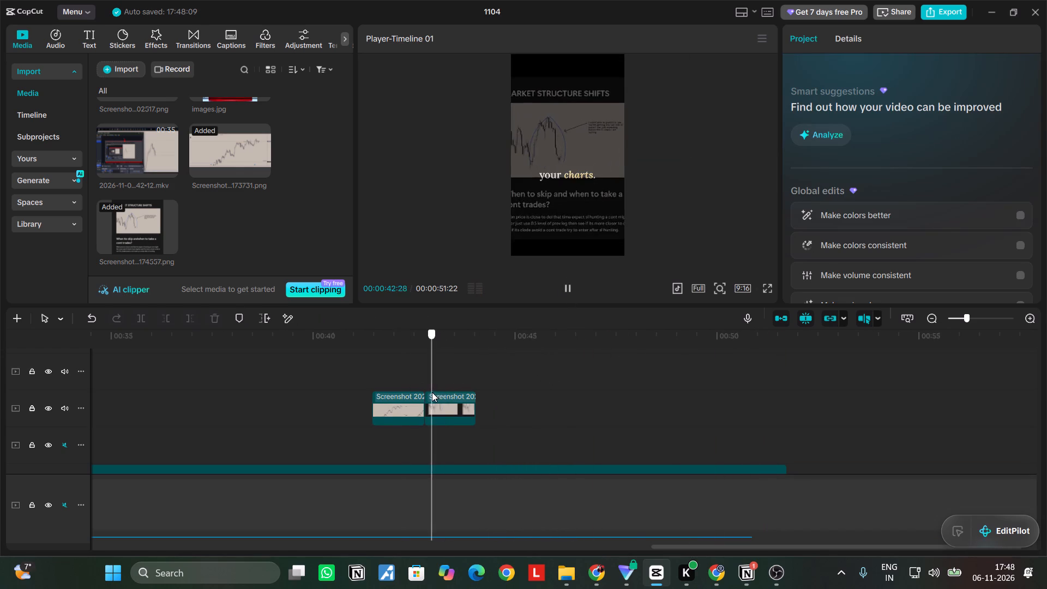
{"action": "left_click_drag", "start_coordinate": [432, 392], "coordinate": [483, 405]}
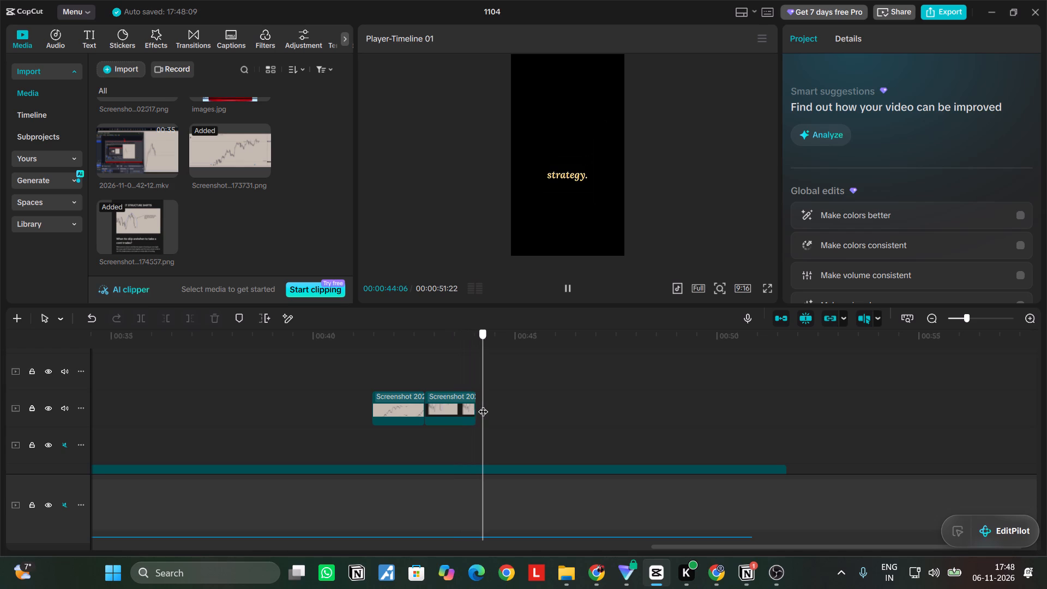
{"action": "left_click_drag", "start_coordinate": [483, 405], "coordinate": [424, 399]}
Replace the Transform keyframe at the notes screenshot's start, 00:00:42:23, with one at 99% scale and Y -136.
{"action": "scroll", "coordinate": [443, 425], "scroll_direction": "up", "scroll_amount": 3}
{"action": "scroll", "coordinate": [442, 468], "scroll_direction": "down", "scroll_amount": 2}
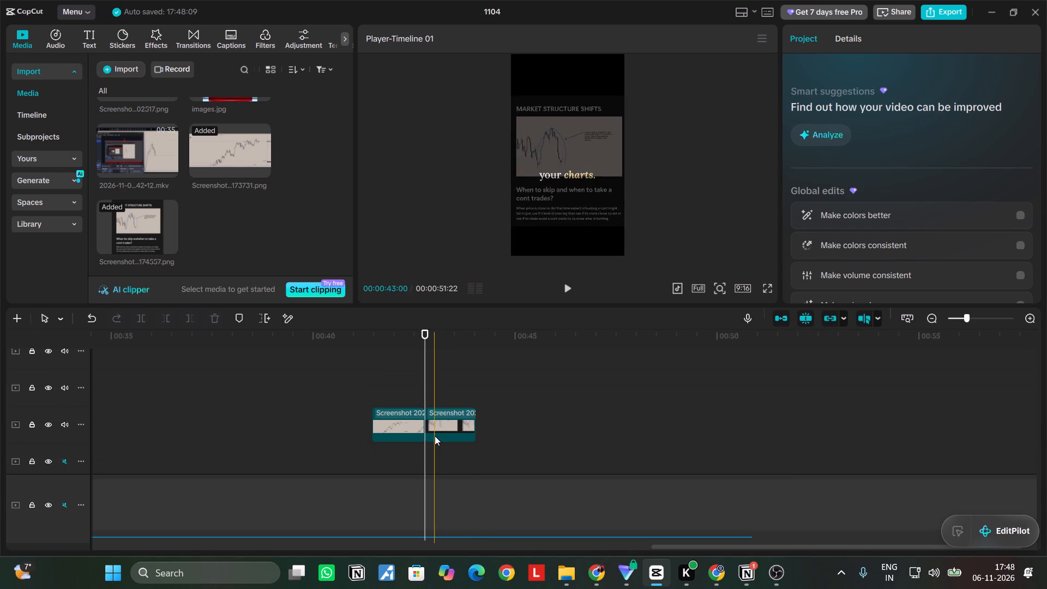
{"action": "scroll", "coordinate": [435, 436], "scroll_direction": "up", "scroll_amount": 19, "text": "ctrl"}
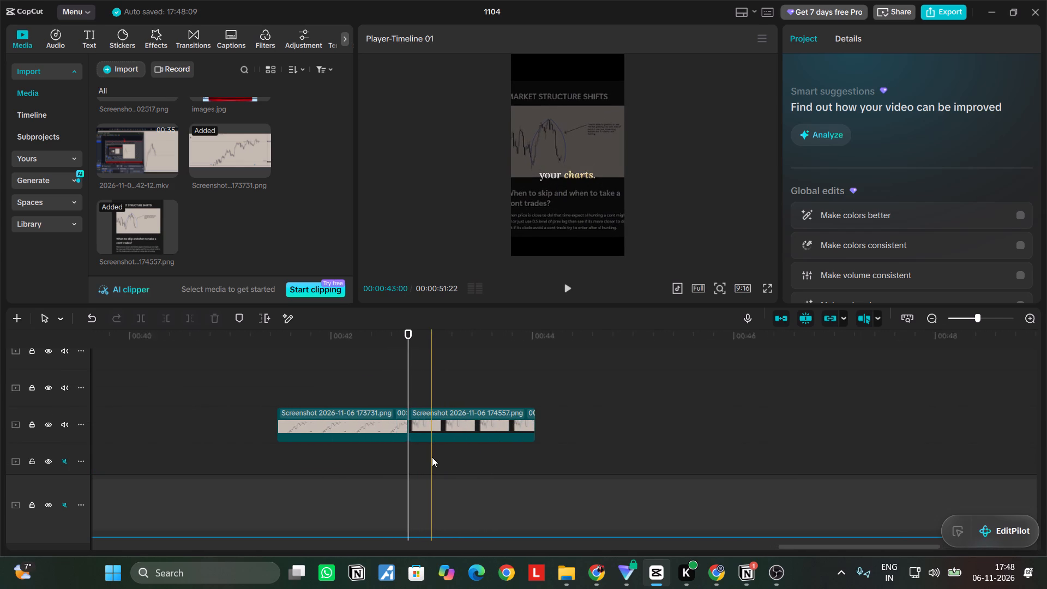
{"action": "scroll", "coordinate": [432, 457], "scroll_direction": "up", "scroll_amount": 8, "text": "ctrl"}
{"action": "left_click", "coordinate": [557, 434]}
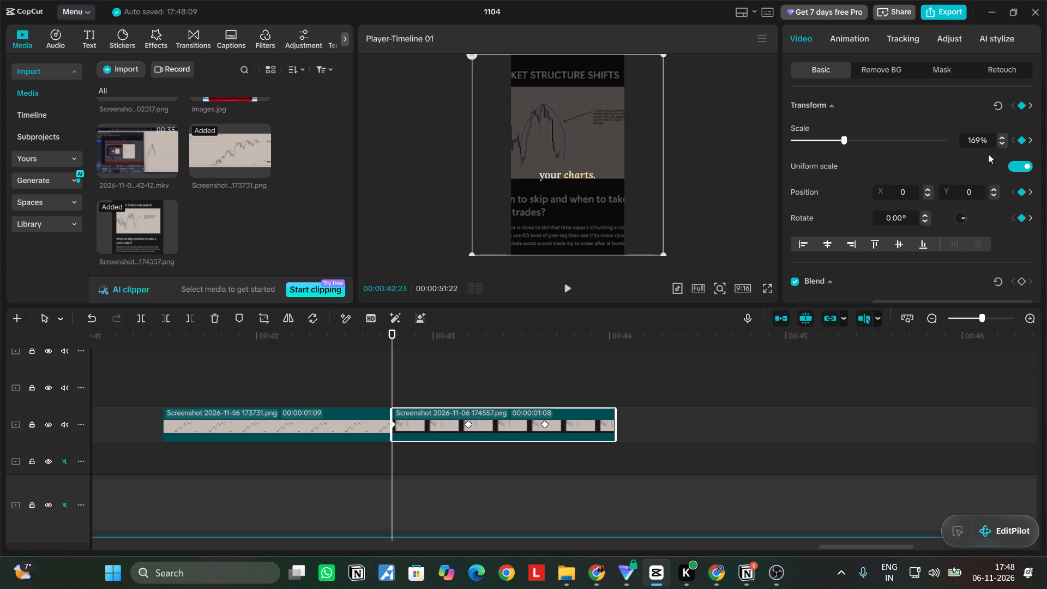
{"action": "scroll", "coordinate": [991, 154], "scroll_direction": "up", "scroll_amount": 3}
{"action": "left_click", "coordinate": [587, 427]}
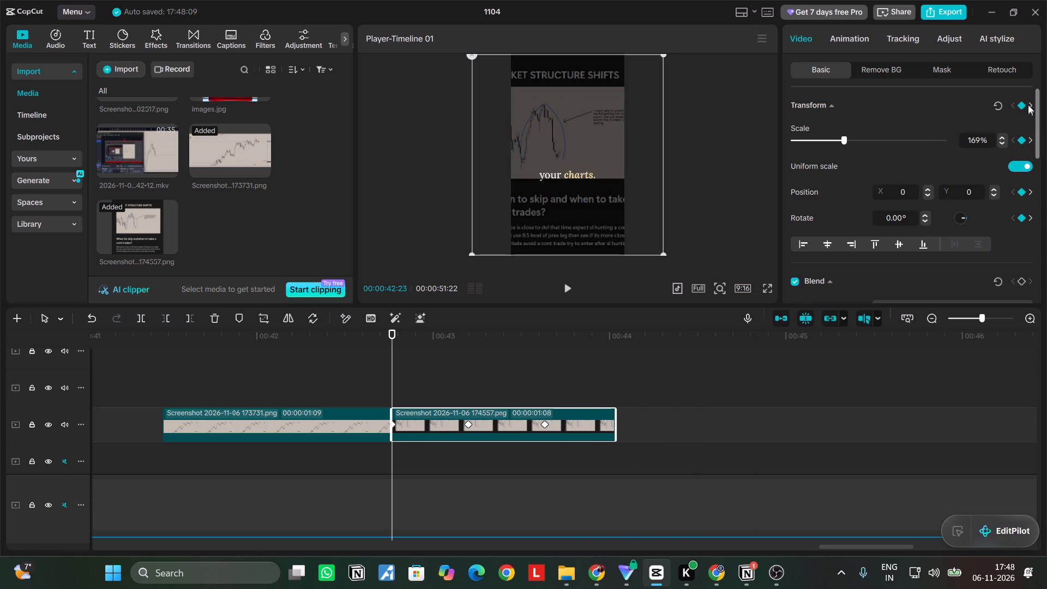
{"action": "left_click", "coordinate": [1022, 104]}
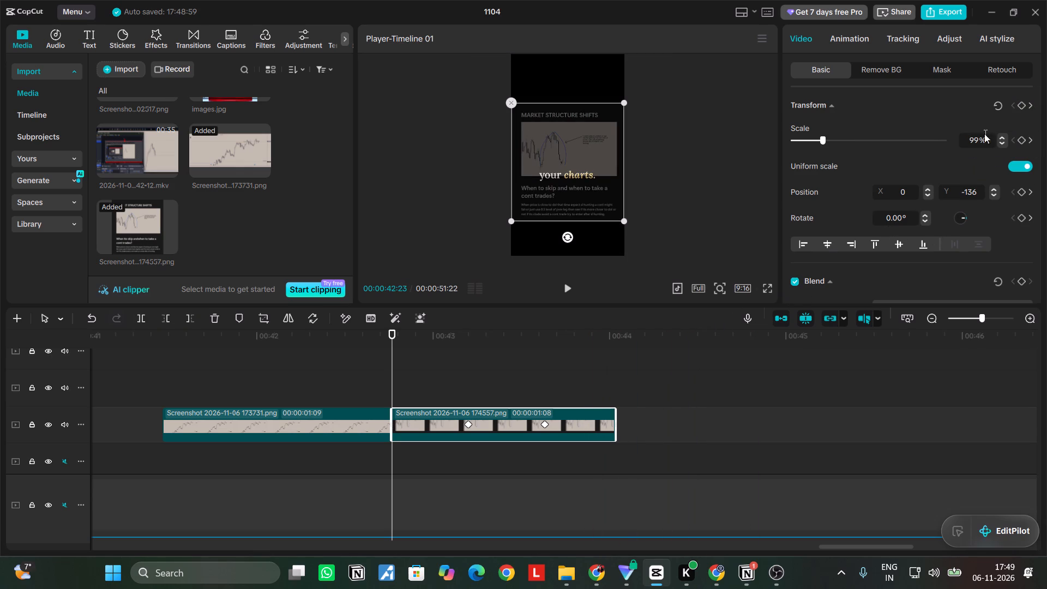
{"action": "left_click", "coordinate": [1022, 101]}
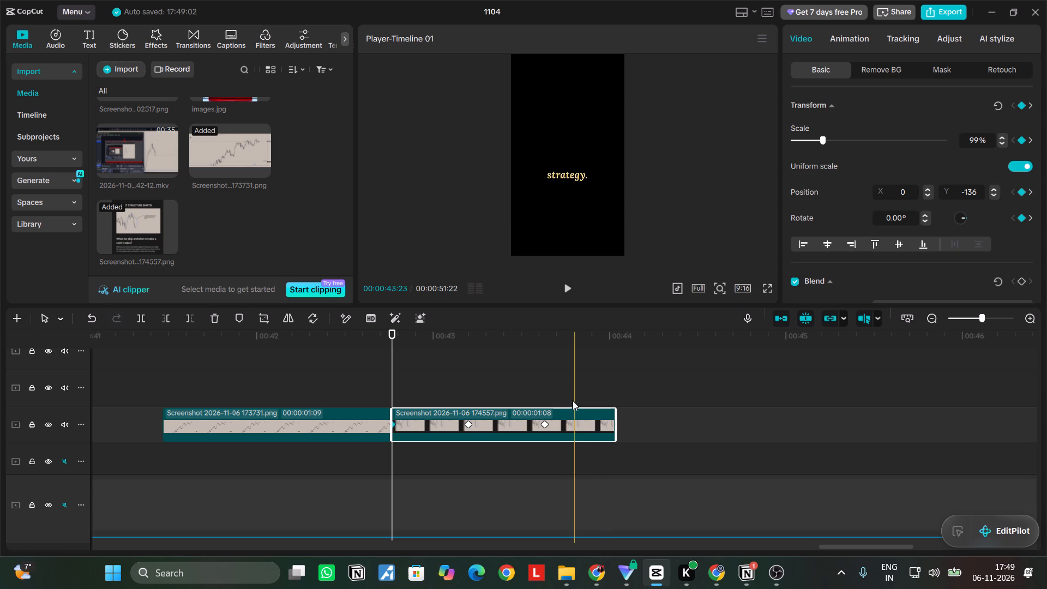
Shrink the notes screenshot to about 6% scale at its 00:00:43:19 keyframe.
{"action": "left_click", "coordinate": [575, 423]}
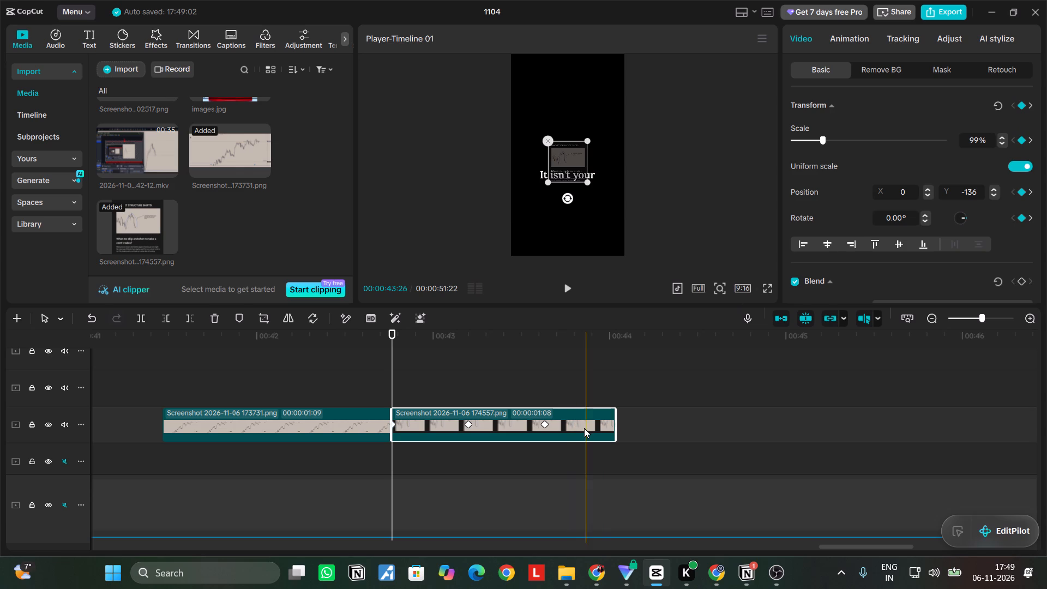
{"action": "left_click", "coordinate": [577, 424]}
{"action": "left_click", "coordinate": [582, 425]}
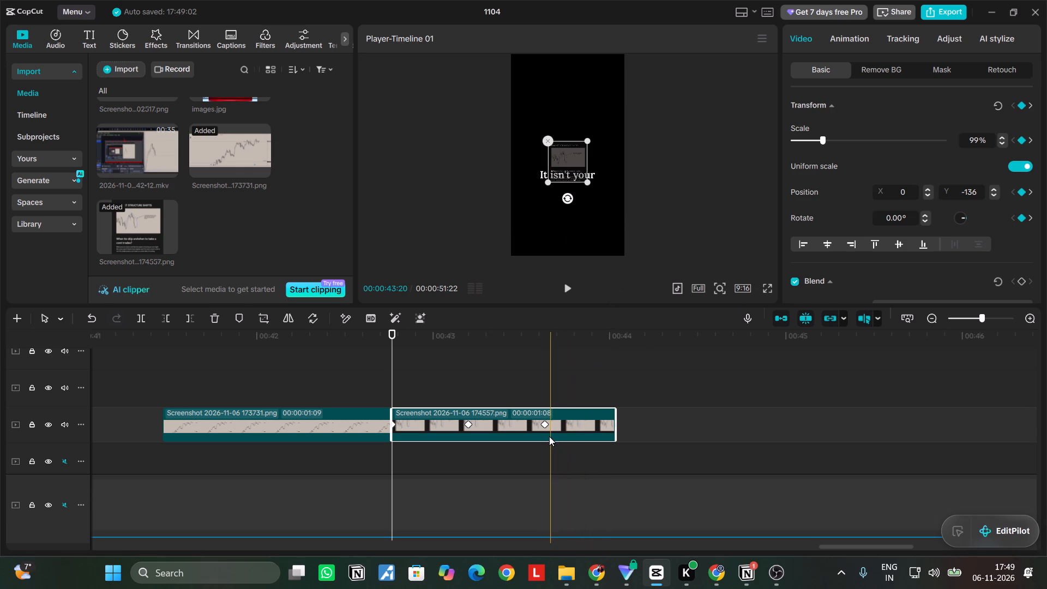
{"action": "left_click_drag", "start_coordinate": [607, 390], "coordinate": [612, 382]}
{"action": "left_click_drag", "start_coordinate": [395, 363], "coordinate": [558, 399]}
{"action": "left_click", "coordinate": [569, 429]}
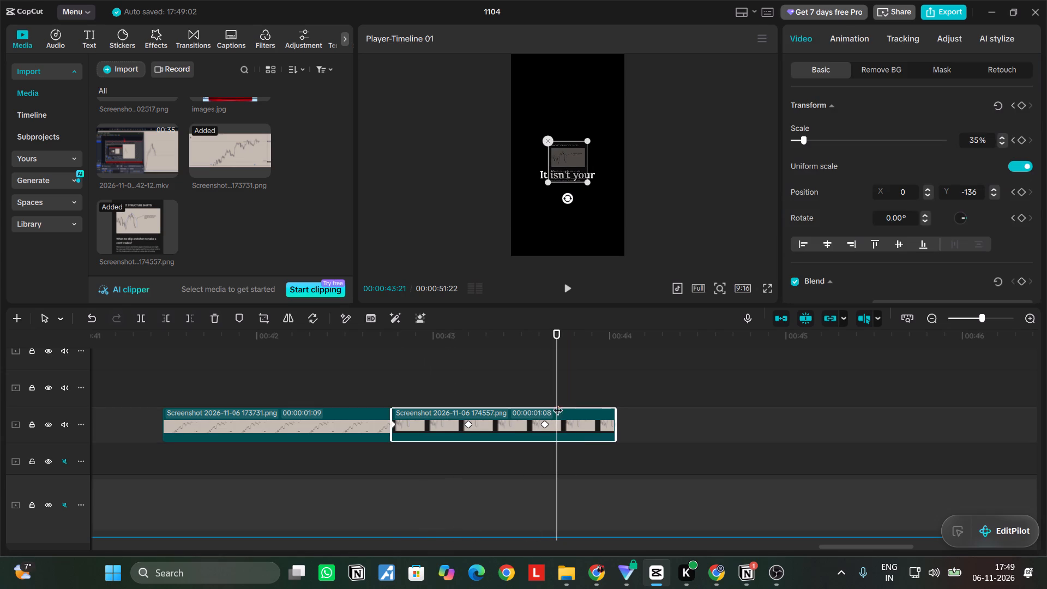
{"action": "left_click_drag", "start_coordinate": [557, 396], "coordinate": [546, 397]}
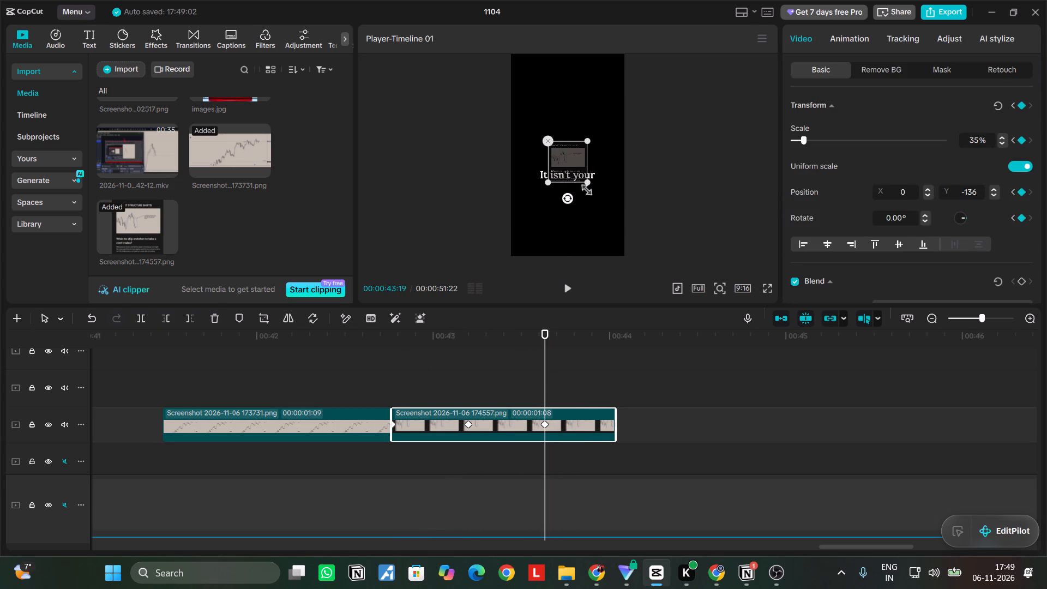
{"action": "left_click_drag", "start_coordinate": [583, 185], "coordinate": [545, 153]}
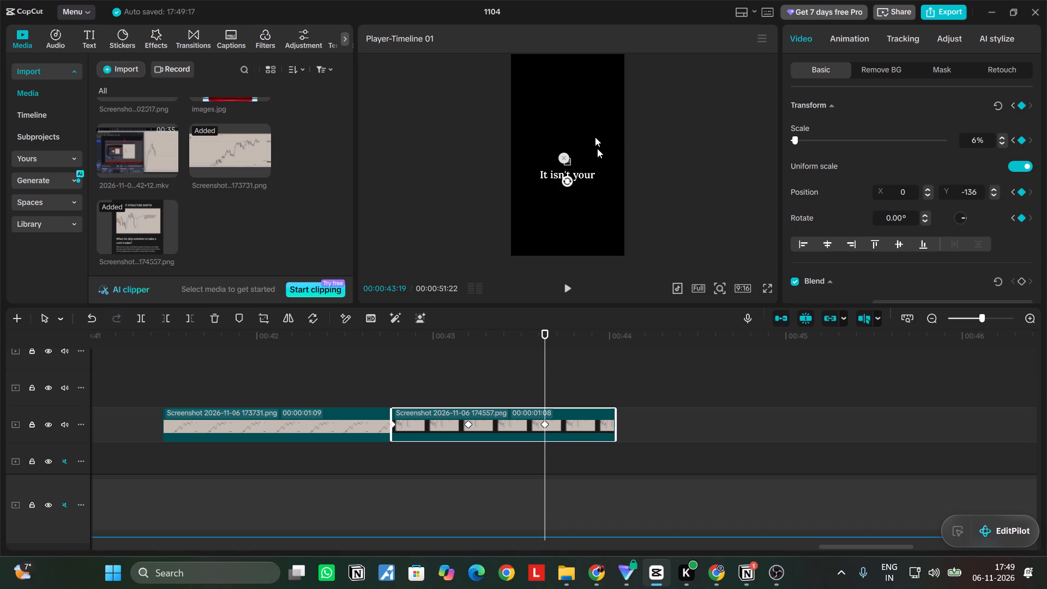
Play back the end of the notes screenshot clip to check its smaller final size.
{"action": "left_click", "coordinate": [595, 129]}
{"action": "left_click", "coordinate": [575, 279]}
{"action": "left_click", "coordinate": [570, 286]}
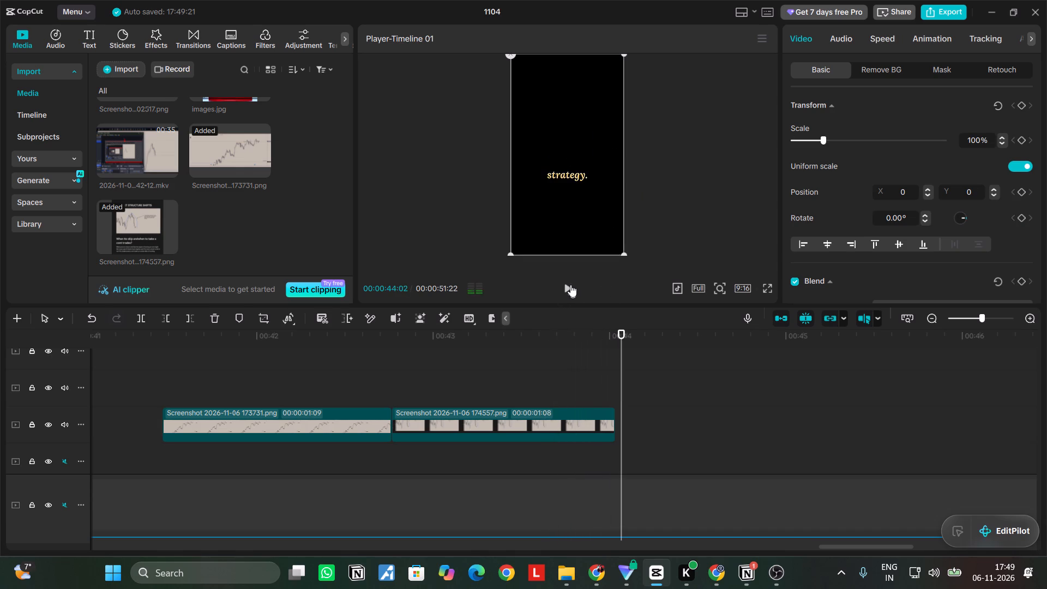
Add a Scale keyframe at 100% to the full-frame video clip at 00:00:43:27.
{"action": "left_click_drag", "start_coordinate": [622, 380], "coordinate": [603, 371]}
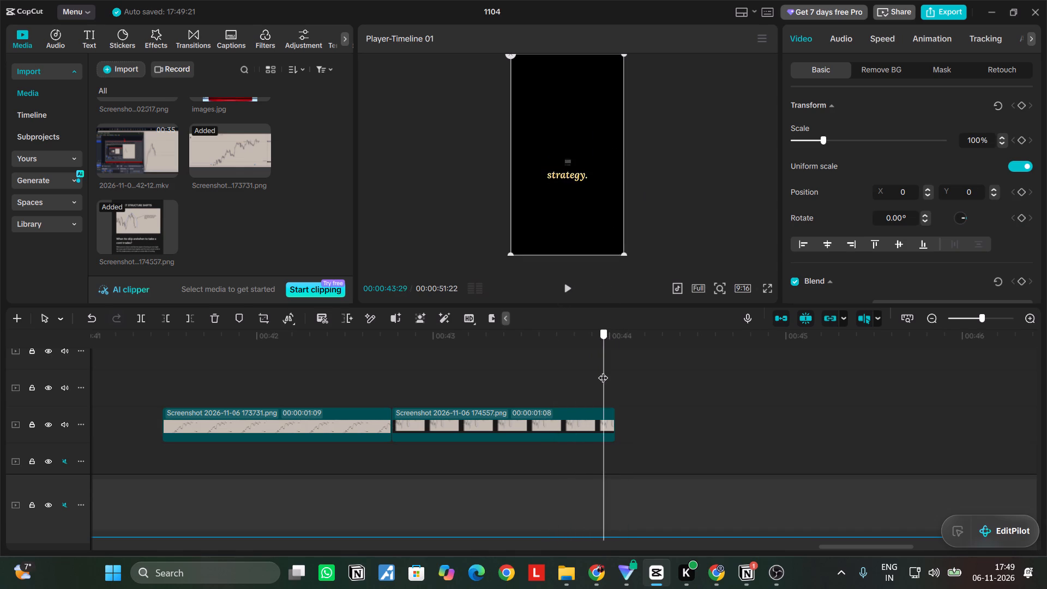
{"action": "left_click_drag", "start_coordinate": [603, 371], "coordinate": [591, 364]}
{"action": "left_click", "coordinate": [1021, 139]}
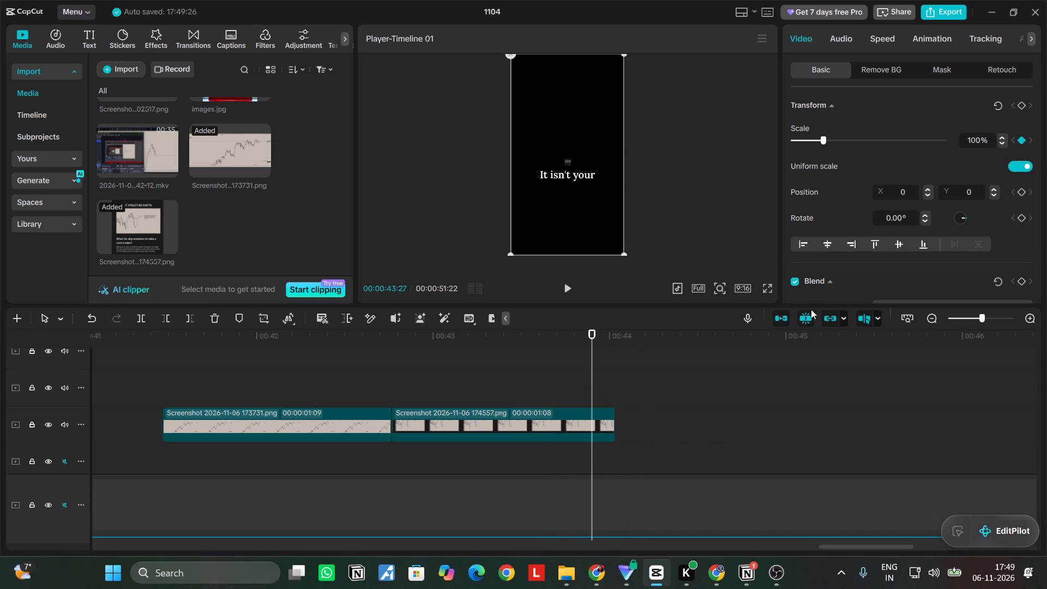
Add a Scale keyframe at 6% to the notes screenshot at 00:00:43:26.
{"action": "left_click_drag", "start_coordinate": [590, 373], "coordinate": [576, 377]}
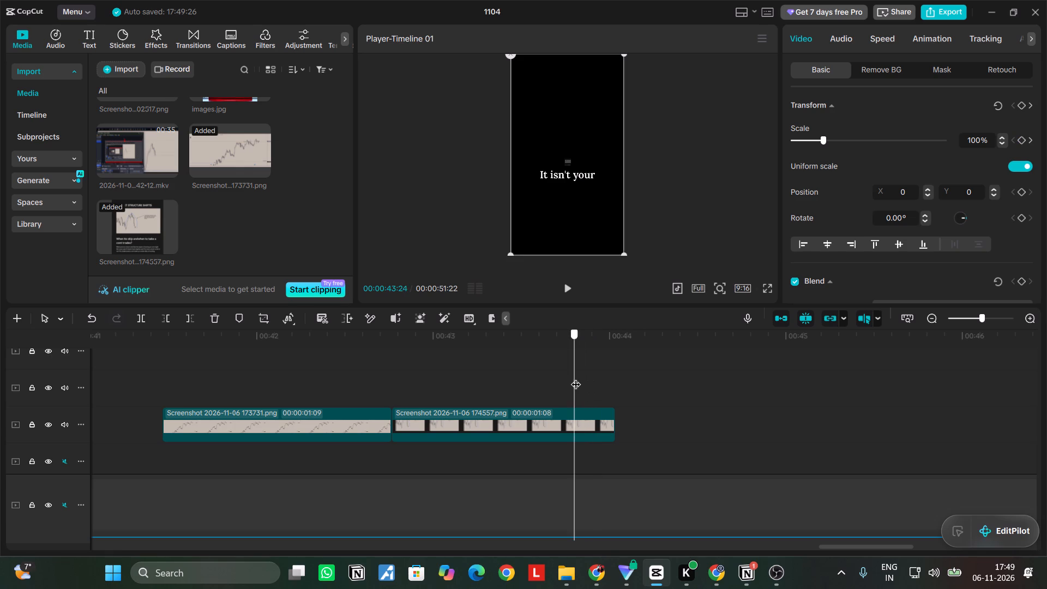
{"action": "left_click_drag", "start_coordinate": [576, 377], "coordinate": [511, 382]}
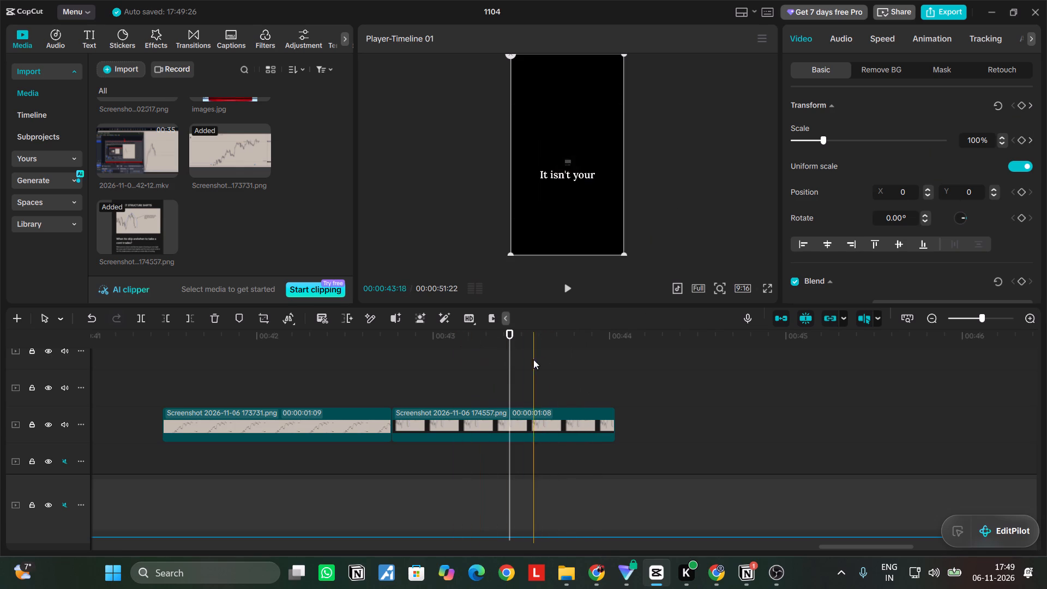
{"action": "left_click_drag", "start_coordinate": [506, 359], "coordinate": [519, 365]}
{"action": "left_click", "coordinate": [555, 405]}
{"action": "left_click", "coordinate": [539, 410]}
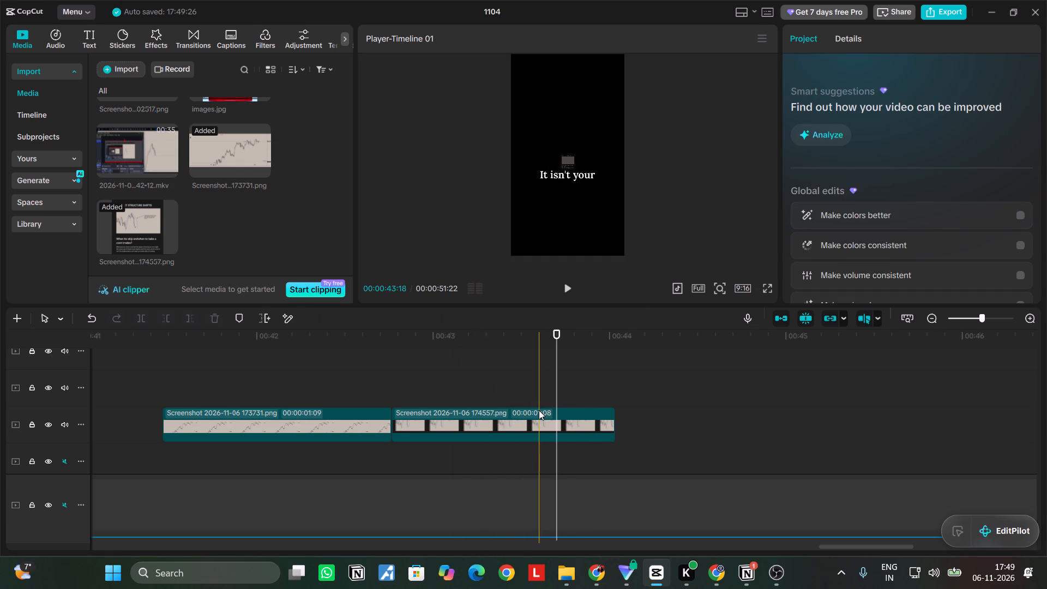
{"action": "left_click_drag", "start_coordinate": [557, 363], "coordinate": [573, 373]}
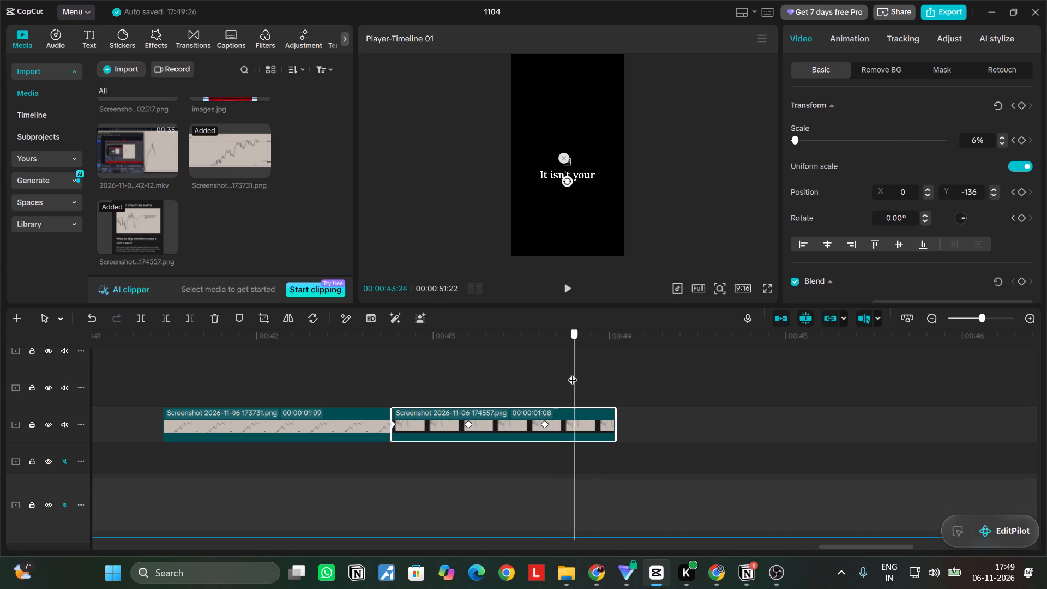
{"action": "left_click_drag", "start_coordinate": [573, 373], "coordinate": [584, 386]}
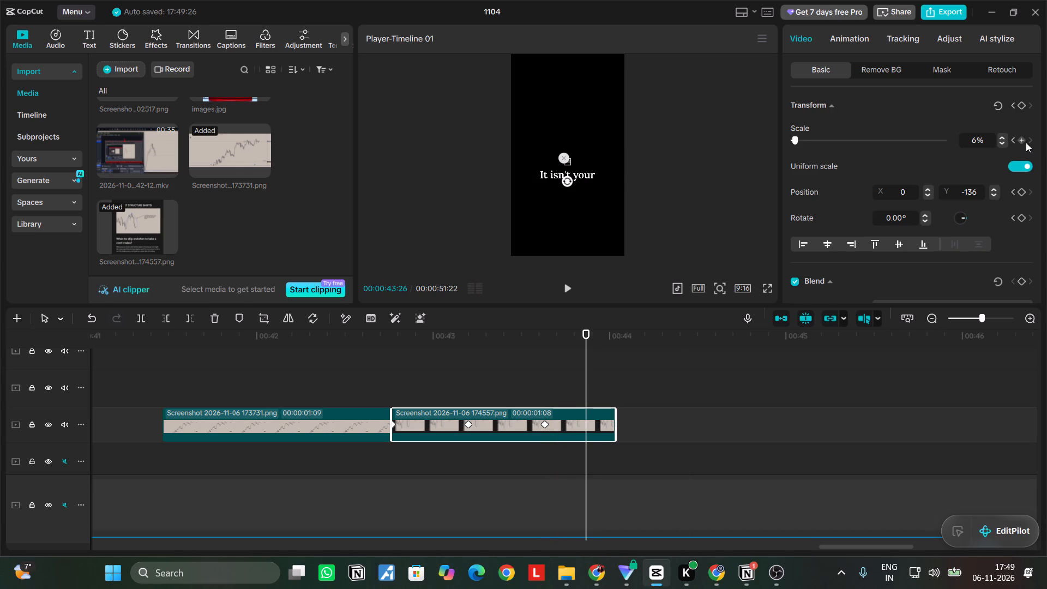
{"action": "left_click", "coordinate": [1026, 142]}
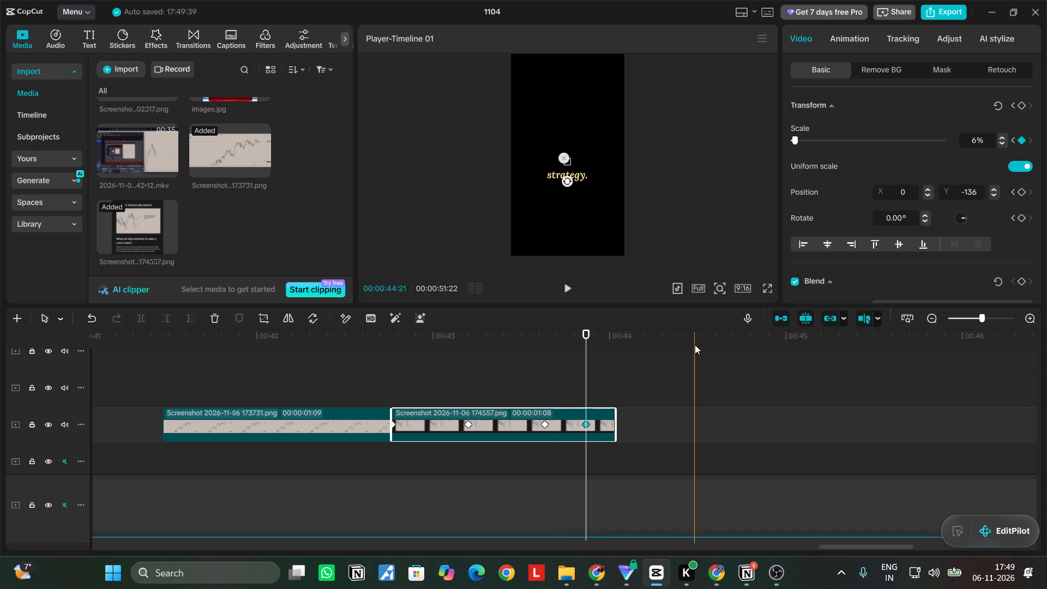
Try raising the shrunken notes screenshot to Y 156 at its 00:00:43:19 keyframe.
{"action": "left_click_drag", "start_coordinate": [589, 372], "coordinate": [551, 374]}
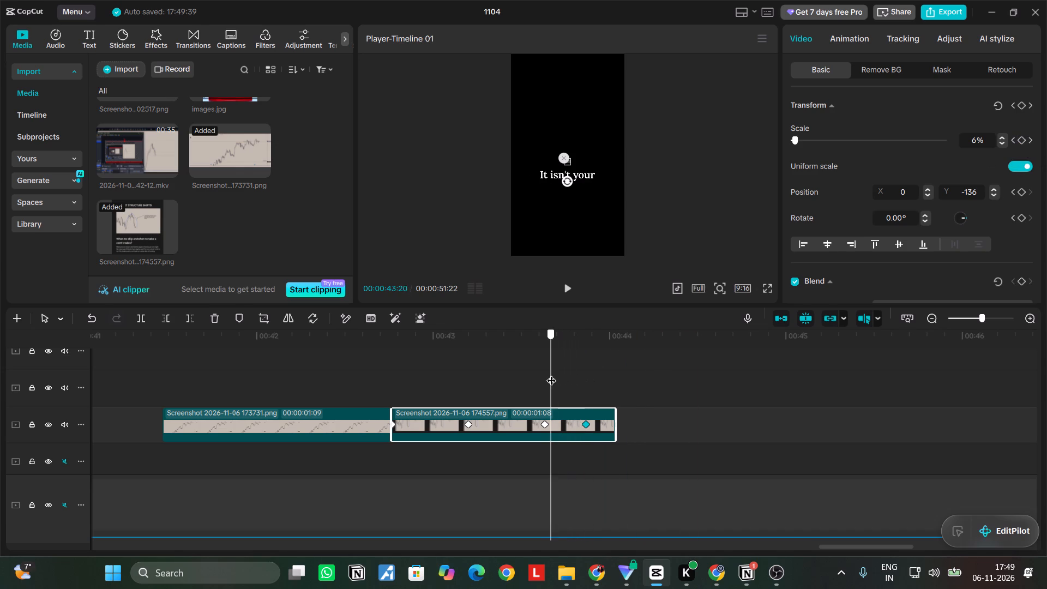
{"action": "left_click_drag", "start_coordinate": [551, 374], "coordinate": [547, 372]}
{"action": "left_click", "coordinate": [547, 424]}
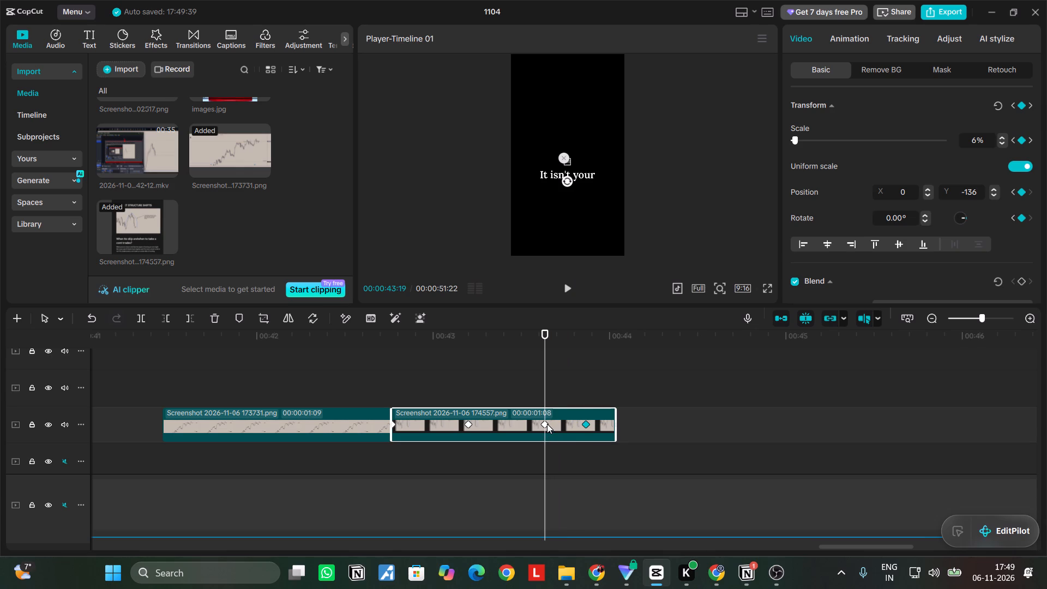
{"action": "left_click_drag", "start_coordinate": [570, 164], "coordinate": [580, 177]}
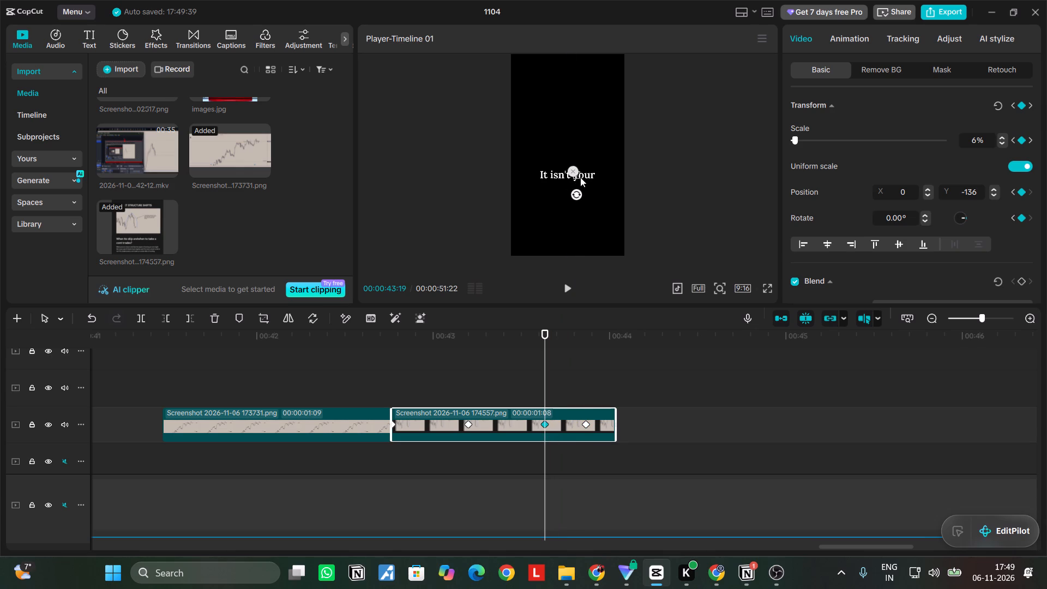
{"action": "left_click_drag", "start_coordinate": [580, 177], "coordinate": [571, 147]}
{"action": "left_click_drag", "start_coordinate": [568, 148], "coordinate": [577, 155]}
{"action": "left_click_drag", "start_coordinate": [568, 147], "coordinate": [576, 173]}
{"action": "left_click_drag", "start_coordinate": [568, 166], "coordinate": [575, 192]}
Replace the notes screenshot's 00:00:43:19 keyframe with a Scale keyframe at about 46%.
{"action": "double_click", "coordinate": [567, 147]}
{"action": "left_click_drag", "start_coordinate": [585, 186], "coordinate": [589, 195]}
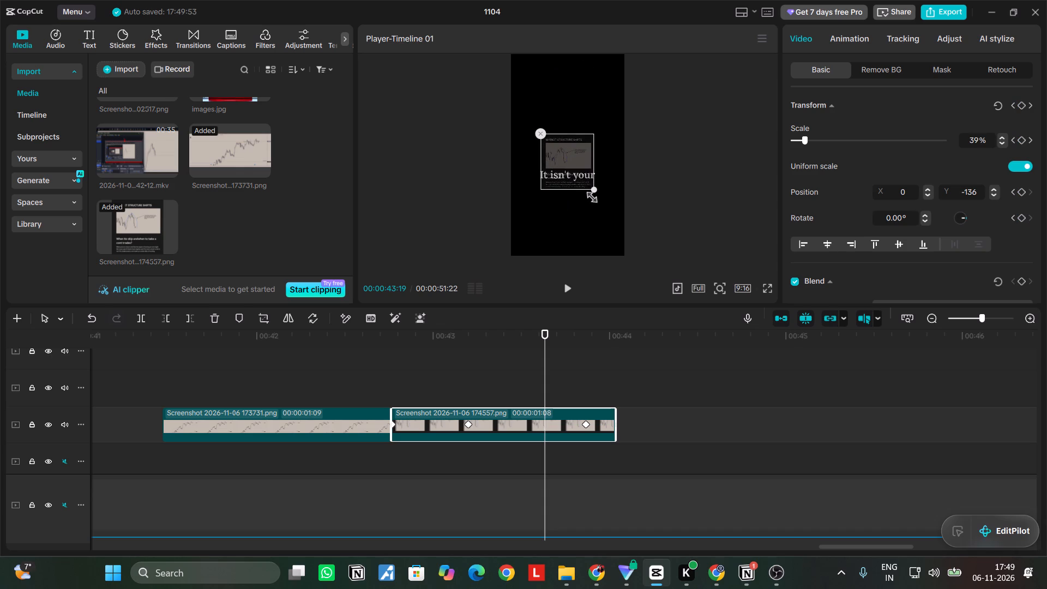
{"action": "left_click_drag", "start_coordinate": [589, 195], "coordinate": [587, 195]}
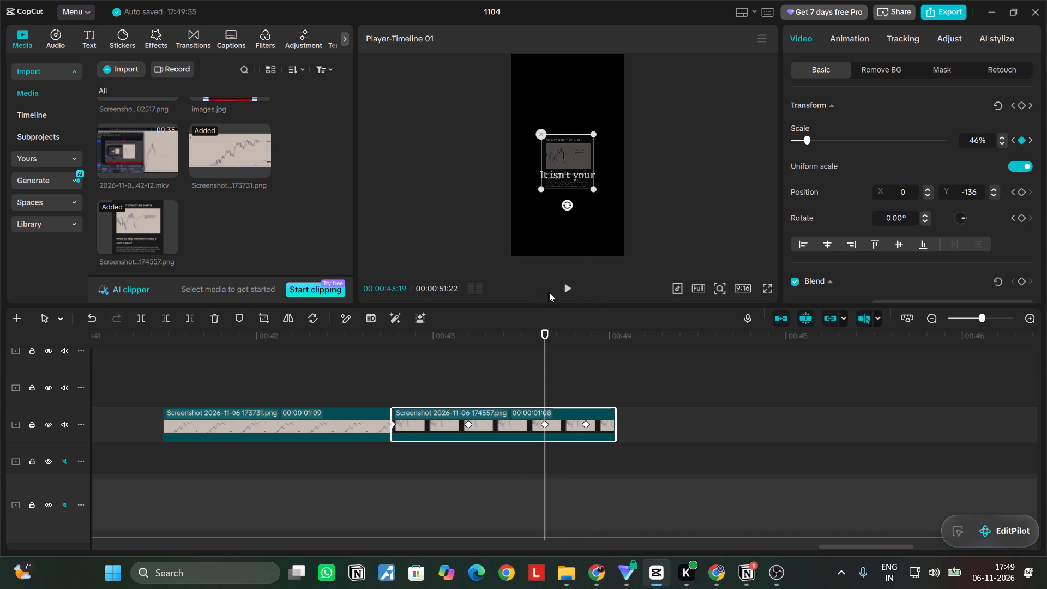
Play back the end of the notes screenshot's animation and the captions that follow it.
{"action": "left_click", "coordinate": [568, 290]}
{"action": "left_click", "coordinate": [568, 290]}
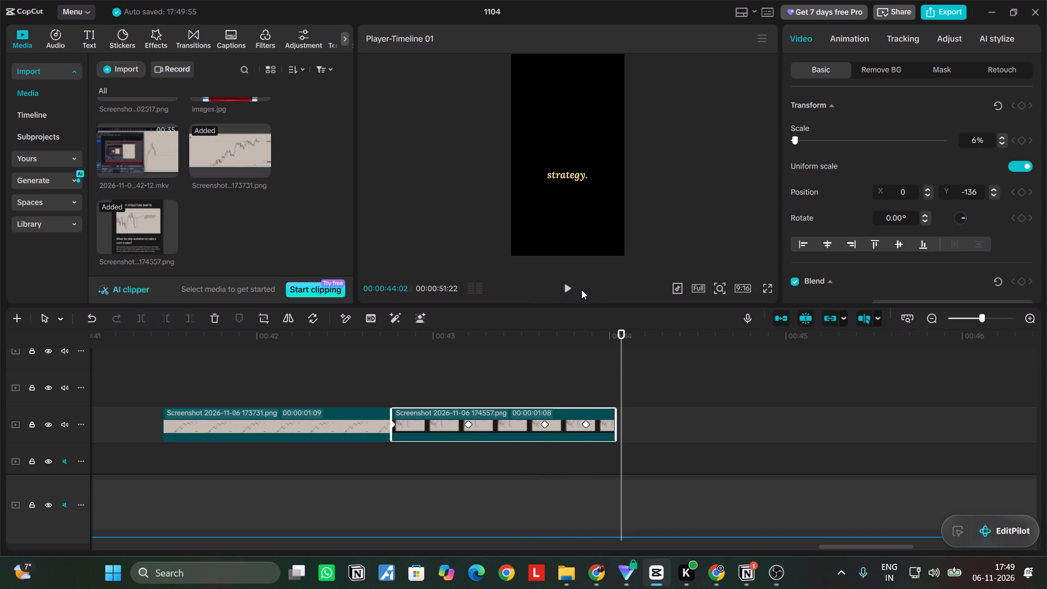
{"action": "left_click", "coordinate": [582, 290]}
{"action": "left_click", "coordinate": [571, 289]}
{"action": "left_click_drag", "start_coordinate": [742, 356], "coordinate": [693, 363]}
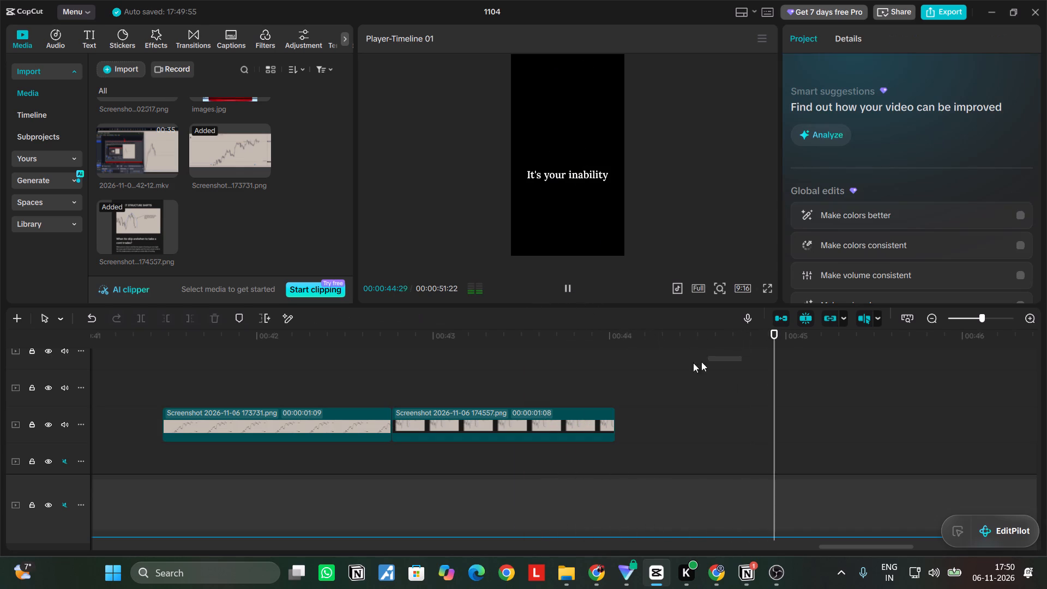
{"action": "left_click_drag", "start_coordinate": [693, 363], "coordinate": [507, 381]}
{"action": "scroll", "coordinate": [633, 211], "scroll_direction": "down", "scroll_amount": 2}
{"action": "scroll", "coordinate": [645, 394], "scroll_direction": "down", "scroll_amount": 3}
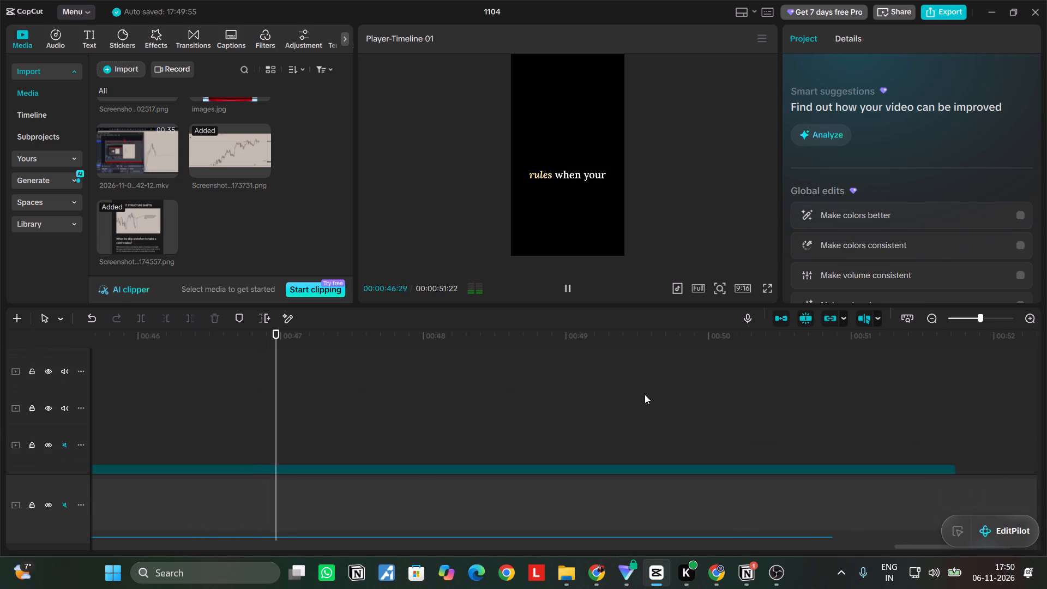
{"action": "scroll", "coordinate": [645, 394], "scroll_direction": "down", "scroll_amount": 9}
{"action": "scroll", "coordinate": [645, 394], "scroll_direction": "up", "scroll_amount": 1, "text": "ctrl"}
{"action": "scroll", "coordinate": [645, 394], "scroll_direction": "down", "scroll_amount": 6, "text": "ctrl"}
{"action": "scroll", "coordinate": [645, 394], "scroll_direction": "up", "scroll_amount": 1, "text": "ctrl"}
{"action": "scroll", "coordinate": [645, 394], "scroll_direction": "down", "scroll_amount": 2, "text": "ctrl"}
{"action": "scroll", "coordinate": [645, 394], "scroll_direction": "up", "scroll_amount": 1, "text": "ctrl"}
{"action": "scroll", "coordinate": [645, 394], "scroll_direction": "down", "scroll_amount": 7, "text": "ctrl"}
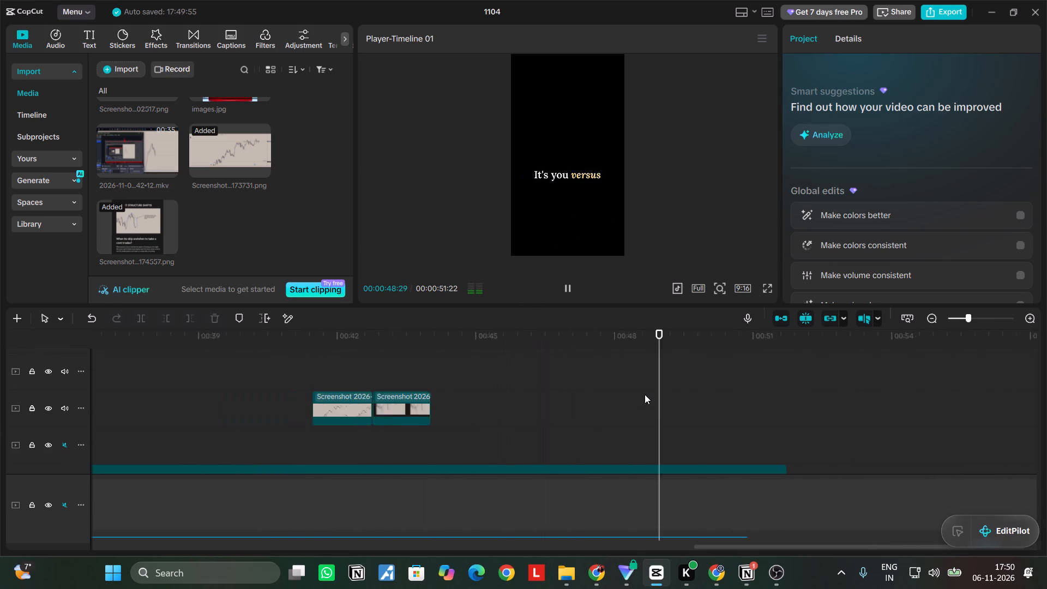
{"action": "scroll", "coordinate": [645, 394], "scroll_direction": "down", "scroll_amount": 5, "text": "ctrl"}
Replay the two screenshot clips to check the shrinking animation, and return to the start of the notes screenshot.
{"action": "left_click_drag", "start_coordinate": [750, 376], "coordinate": [681, 389]}
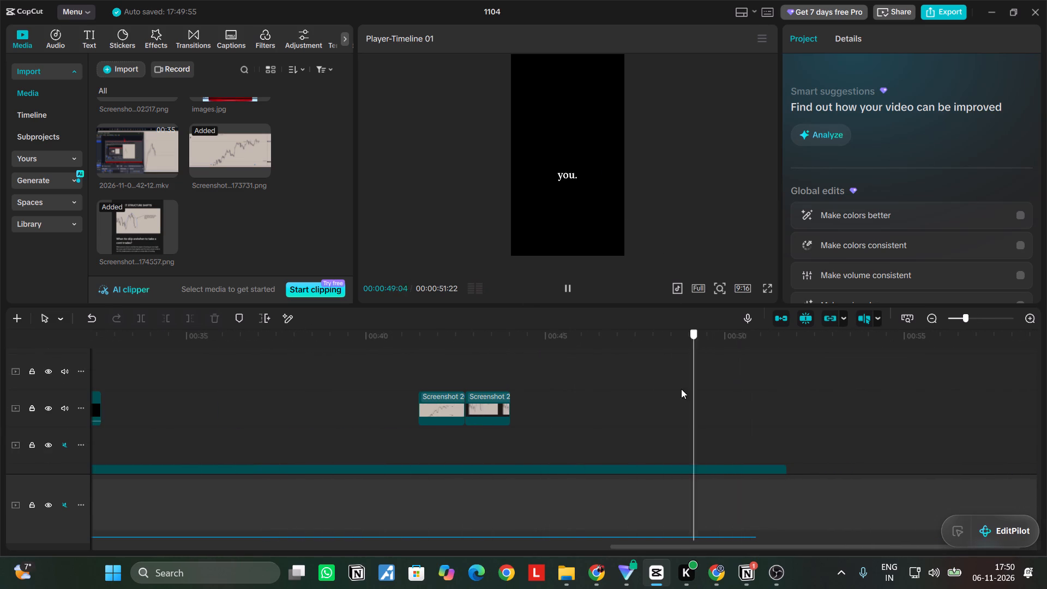
{"action": "left_click_drag", "start_coordinate": [681, 389], "coordinate": [413, 432]}
{"action": "left_click", "coordinate": [572, 292]}
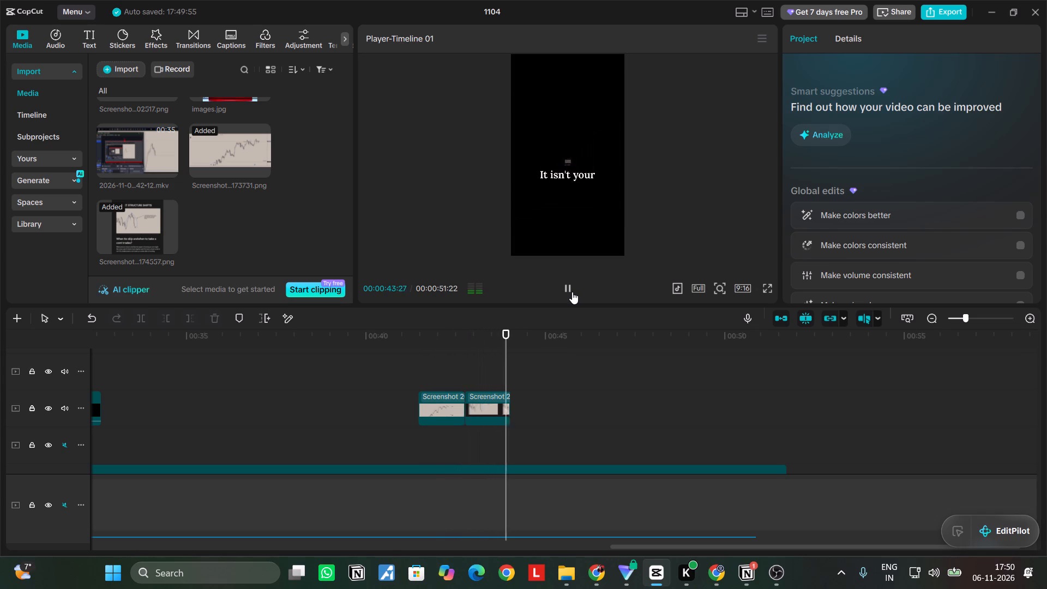
{"action": "left_click", "coordinate": [572, 292]}
{"action": "left_click_drag", "start_coordinate": [519, 364], "coordinate": [465, 367]}
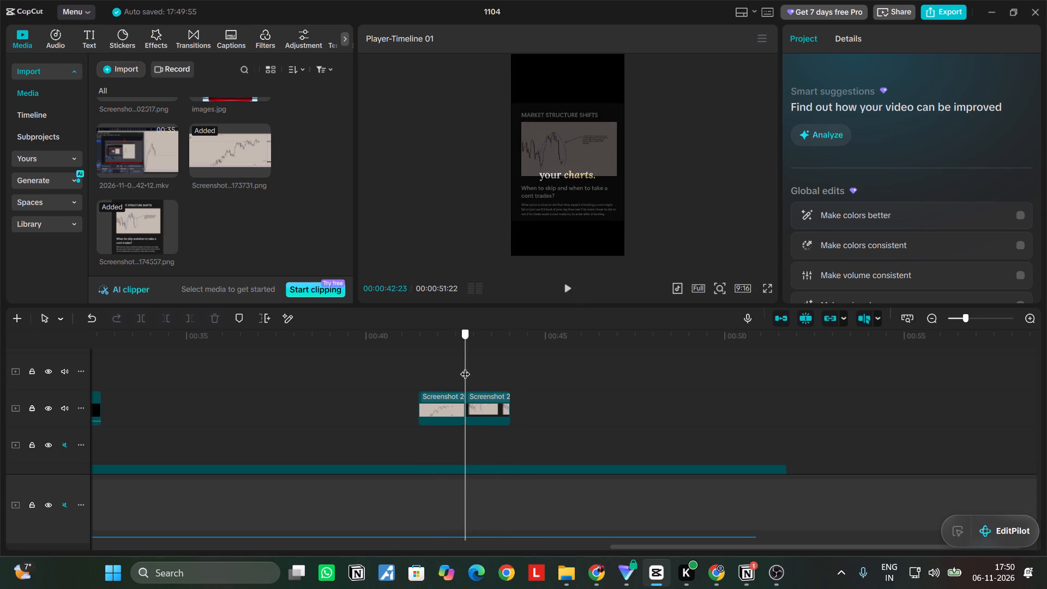
Enlarge the notes screenshot to about 181% scale at its opening keyframe at 00:00:42:23.
{"action": "left_click_drag", "start_coordinate": [465, 367], "coordinate": [464, 367]}
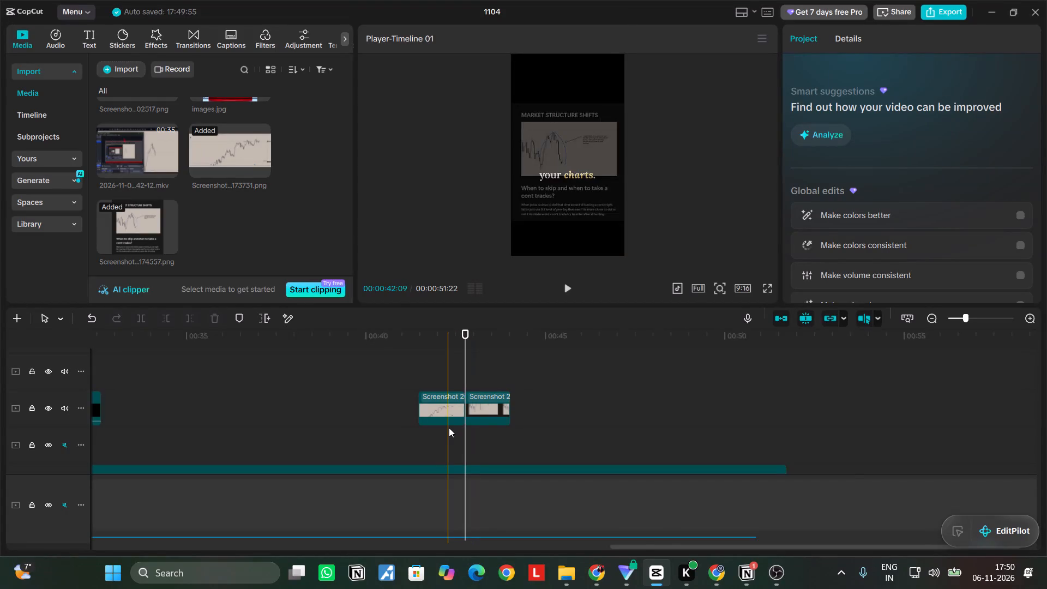
{"action": "scroll", "coordinate": [449, 428], "scroll_direction": "up", "scroll_amount": 10, "text": "ctrl"}
{"action": "scroll", "coordinate": [808, 490], "scroll_direction": "up", "scroll_amount": 6, "text": "ctrl"}
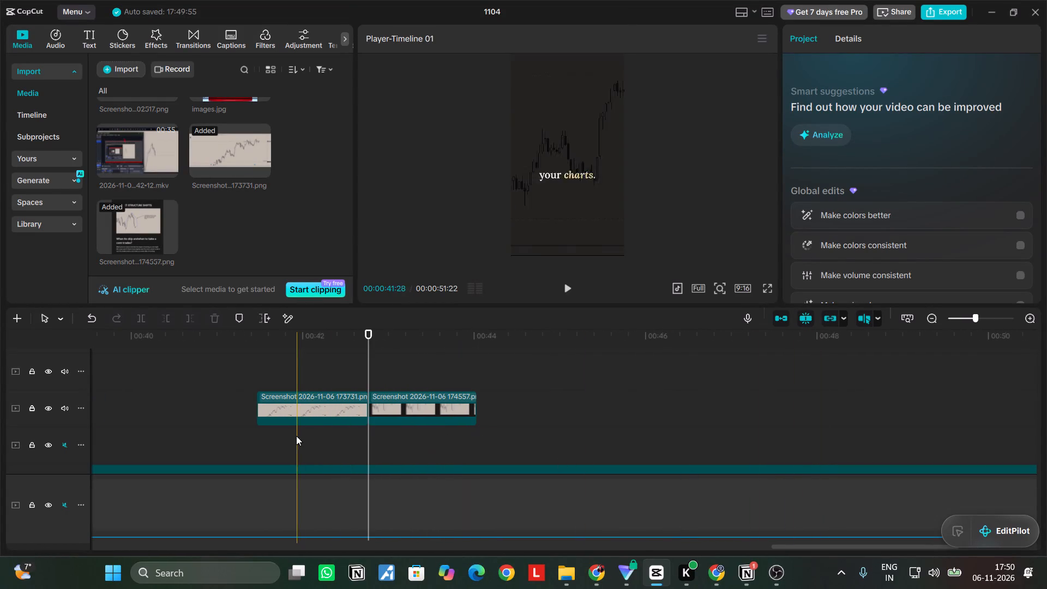
{"action": "left_click", "coordinate": [374, 406]}
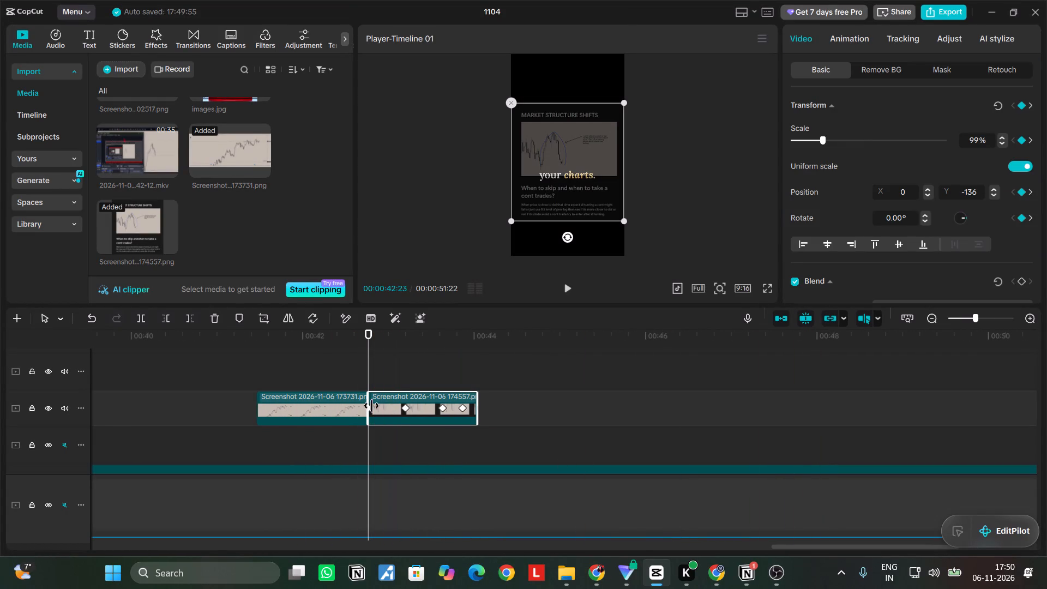
{"action": "left_click", "coordinate": [370, 408]}
{"action": "left_click_drag", "start_coordinate": [509, 222], "coordinate": [501, 350]}
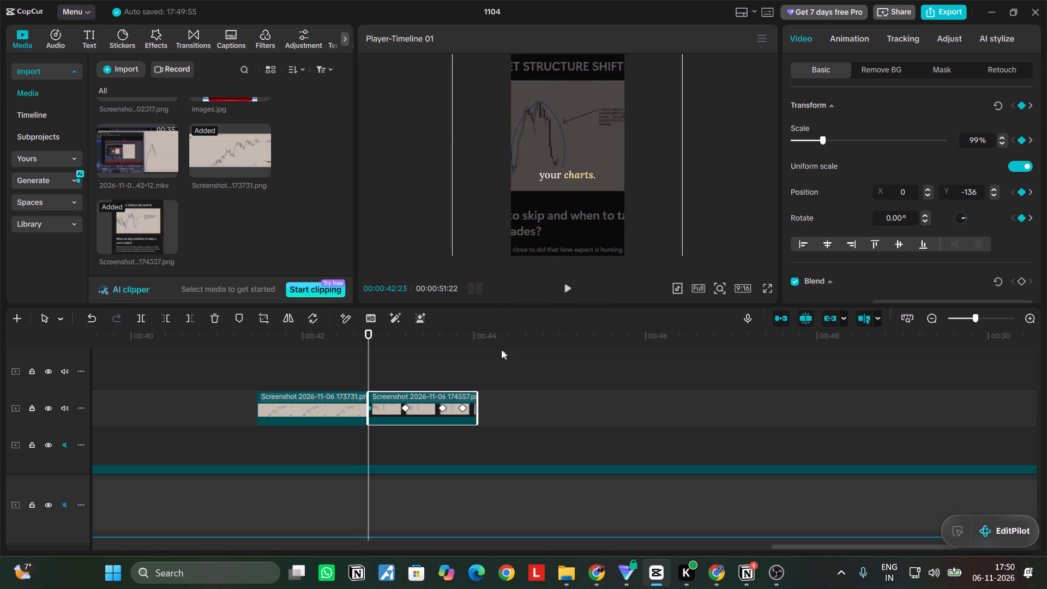
{"action": "left_click_drag", "start_coordinate": [501, 350], "coordinate": [492, 322]}
Play back the notes screenshot's shrink and the following captions, and replay both screenshots from just before the chart clip.
{"action": "left_click", "coordinate": [571, 289]}
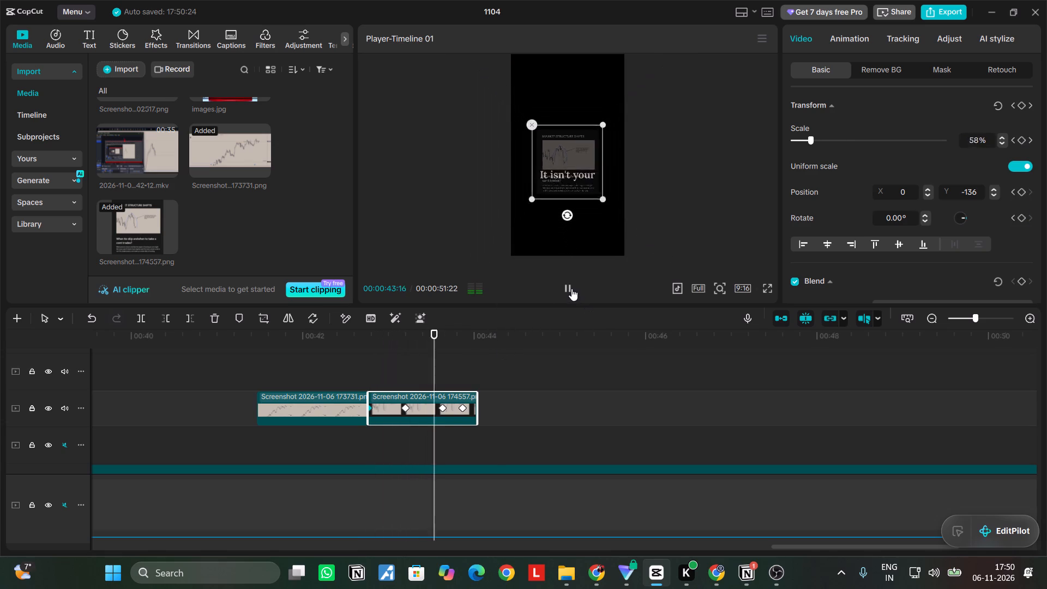
{"action": "left_click_drag", "start_coordinate": [562, 357], "coordinate": [473, 362]}
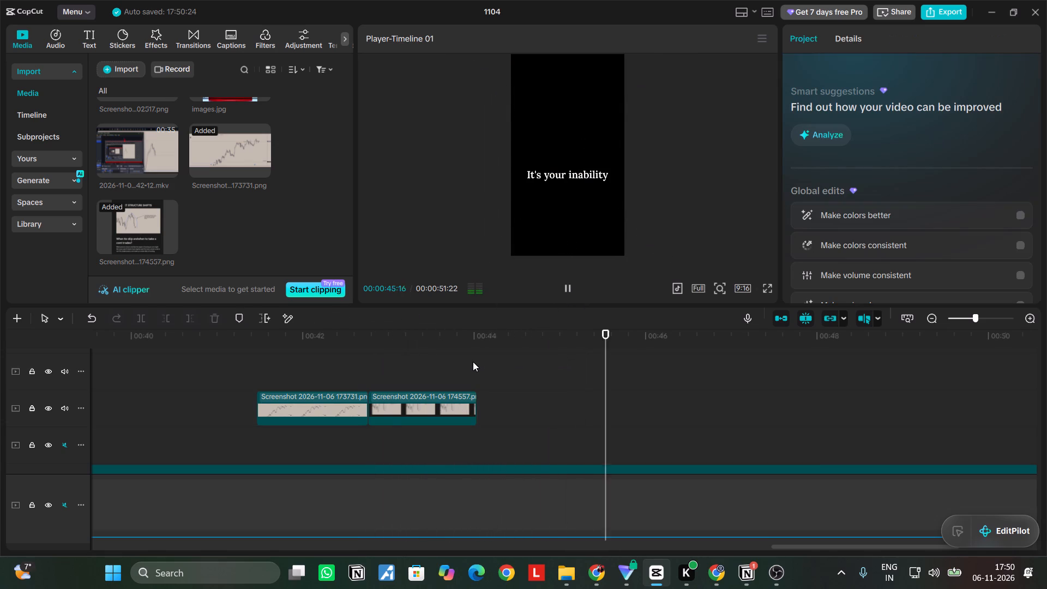
{"action": "scroll", "coordinate": [473, 362], "scroll_direction": "down", "scroll_amount": 18, "text": "ctrl"}
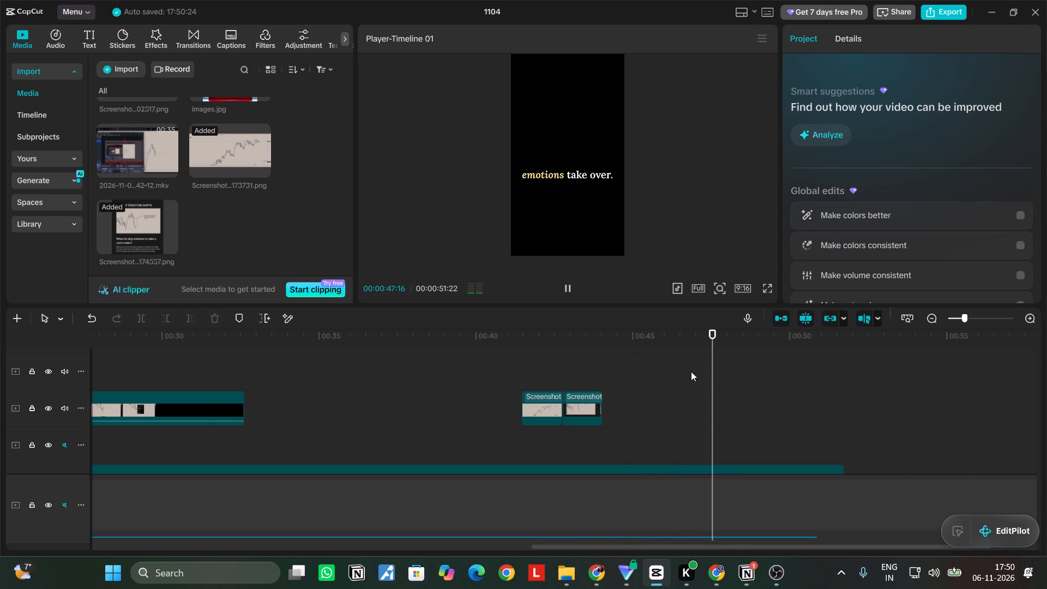
{"action": "left_click_drag", "start_coordinate": [743, 356], "coordinate": [515, 379]}
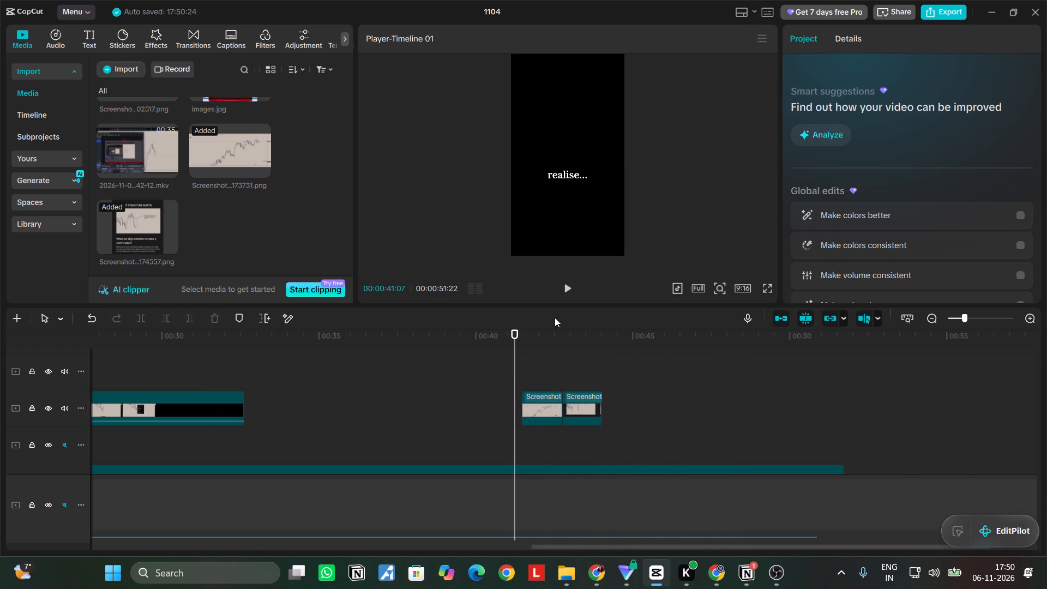
{"action": "left_click", "coordinate": [570, 287]}
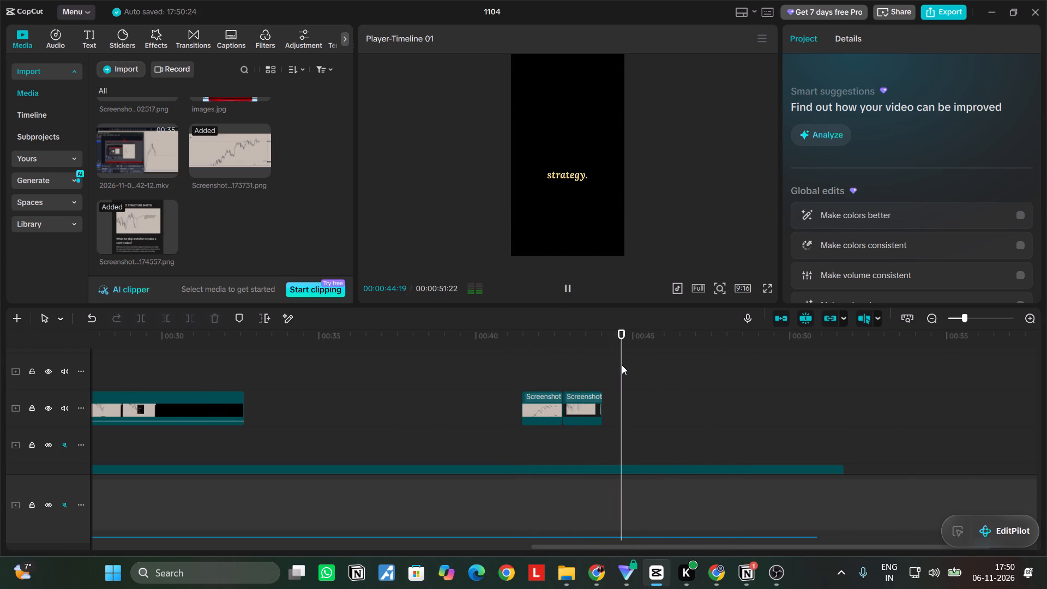
{"action": "left_click_drag", "start_coordinate": [622, 365], "coordinate": [514, 374]}
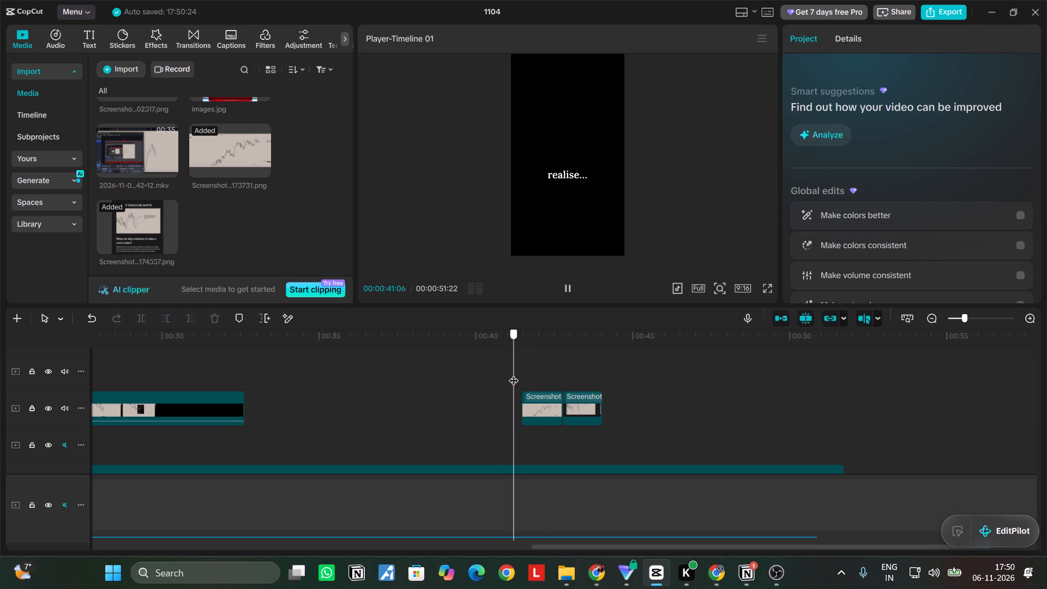
{"action": "left_click_drag", "start_coordinate": [514, 374], "coordinate": [519, 366]}
Browse the notes screenshot's animation presets and its basic video properties, including Transform, Blend and the AI options.
{"action": "left_click", "coordinate": [581, 419]}
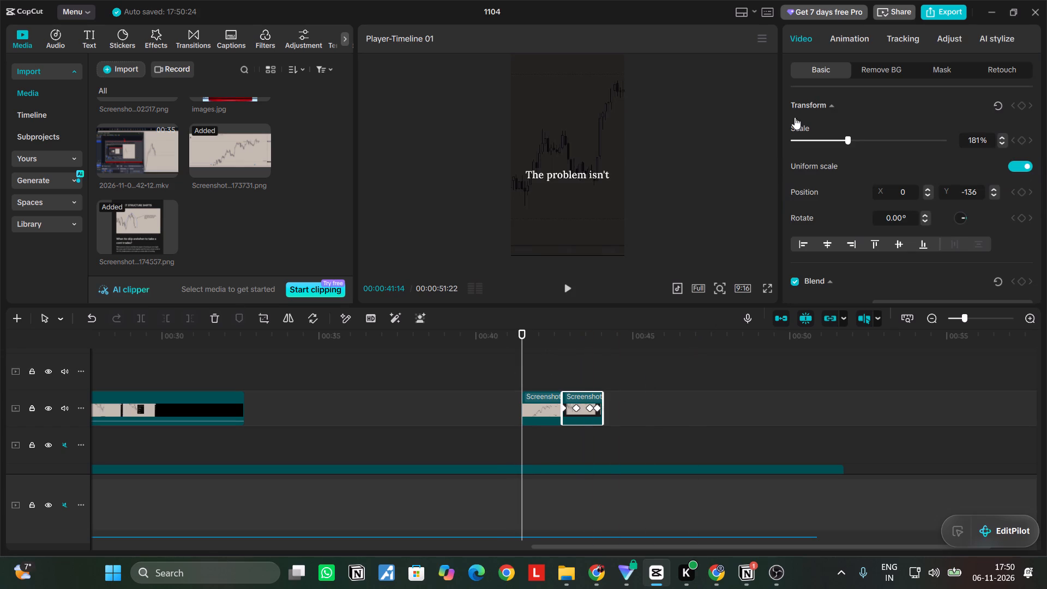
{"action": "left_click", "coordinate": [843, 49]}
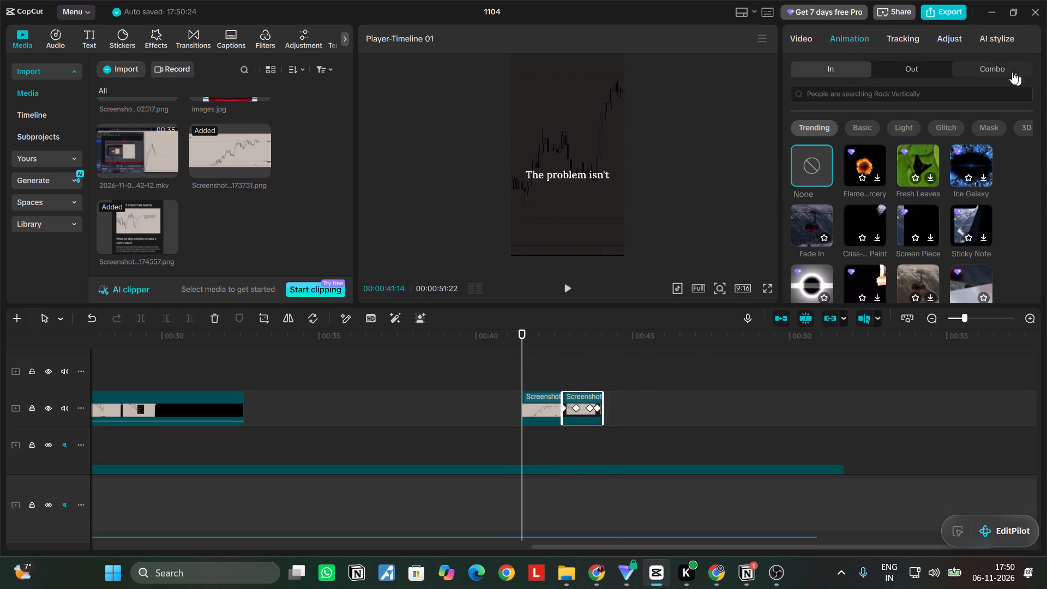
{"action": "left_click", "coordinate": [800, 50]}
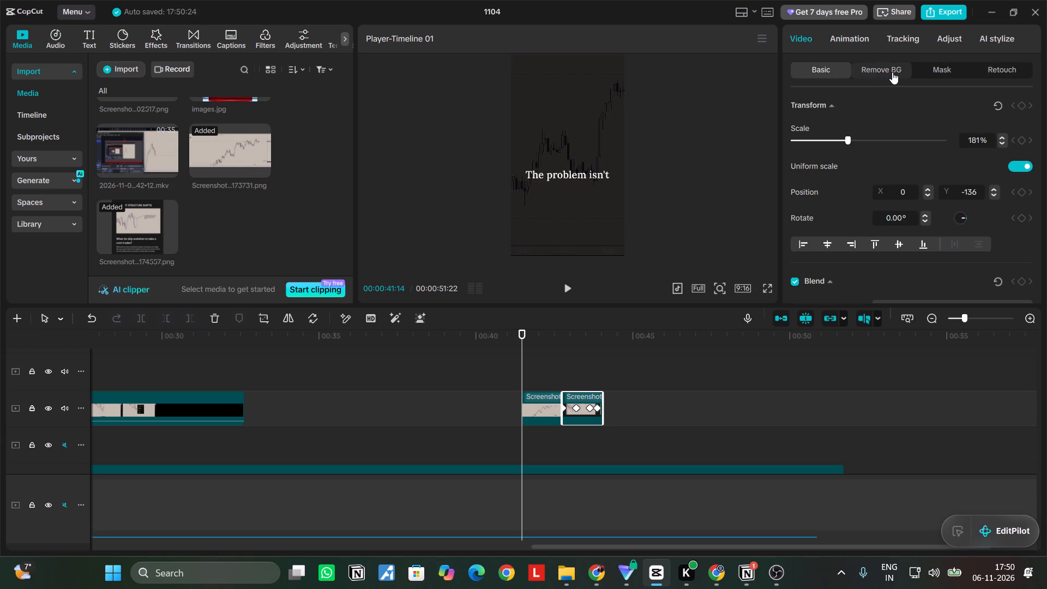
{"action": "scroll", "coordinate": [847, 148], "scroll_direction": "down", "scroll_amount": 2}
{"action": "scroll", "coordinate": [847, 148], "scroll_direction": "up", "scroll_amount": 4}
{"action": "scroll", "coordinate": [838, 158], "scroll_direction": "down", "scroll_amount": 6}
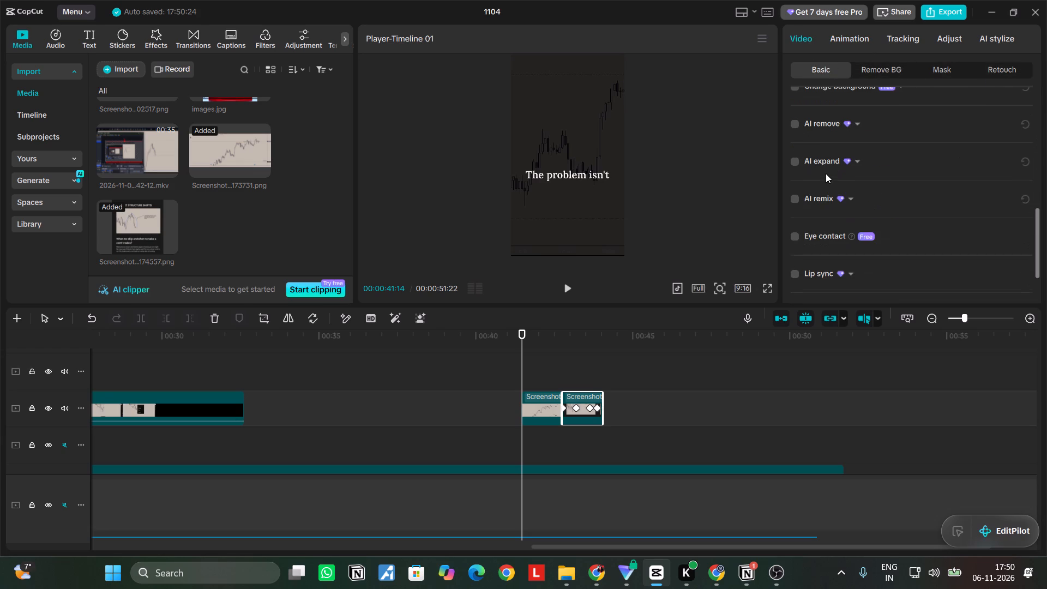
{"action": "scroll", "coordinate": [826, 173], "scroll_direction": "down", "scroll_amount": 4}
{"action": "scroll", "coordinate": [826, 173], "scroll_direction": "up", "scroll_amount": 15}
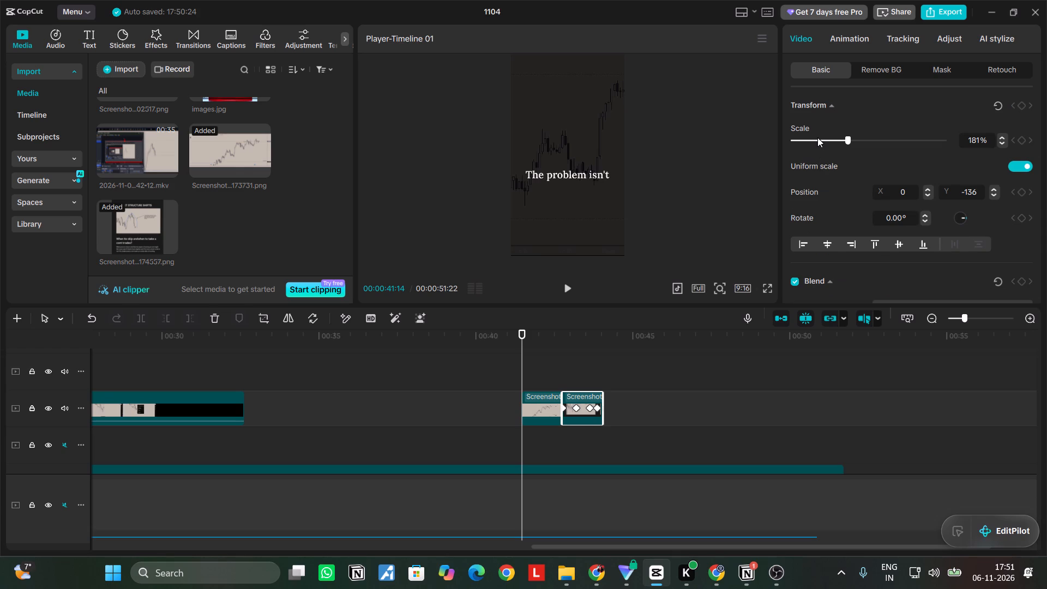
{"action": "scroll", "coordinate": [827, 113], "scroll_direction": "up", "scroll_amount": 3}
{"action": "scroll", "coordinate": [868, 166], "scroll_direction": "down", "scroll_amount": 2}
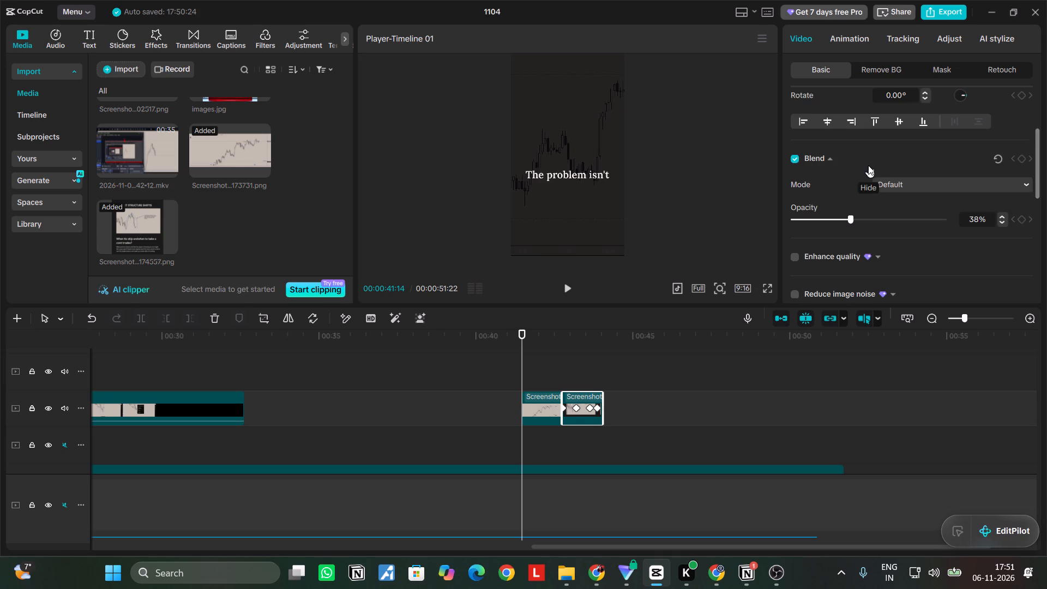
{"action": "scroll", "coordinate": [862, 187], "scroll_direction": "down", "scroll_amount": 3}
{"action": "scroll", "coordinate": [846, 206], "scroll_direction": "up", "scroll_amount": 4}
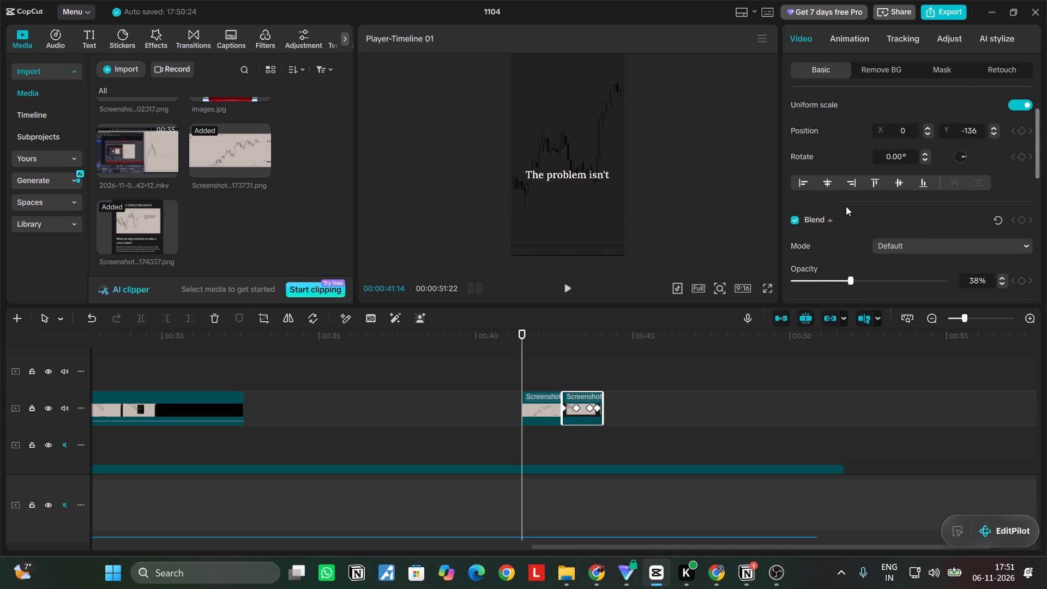
{"action": "scroll", "coordinate": [844, 208], "scroll_direction": "up", "scroll_amount": 3}
{"action": "scroll", "coordinate": [813, 141], "scroll_direction": "up", "scroll_amount": 4}
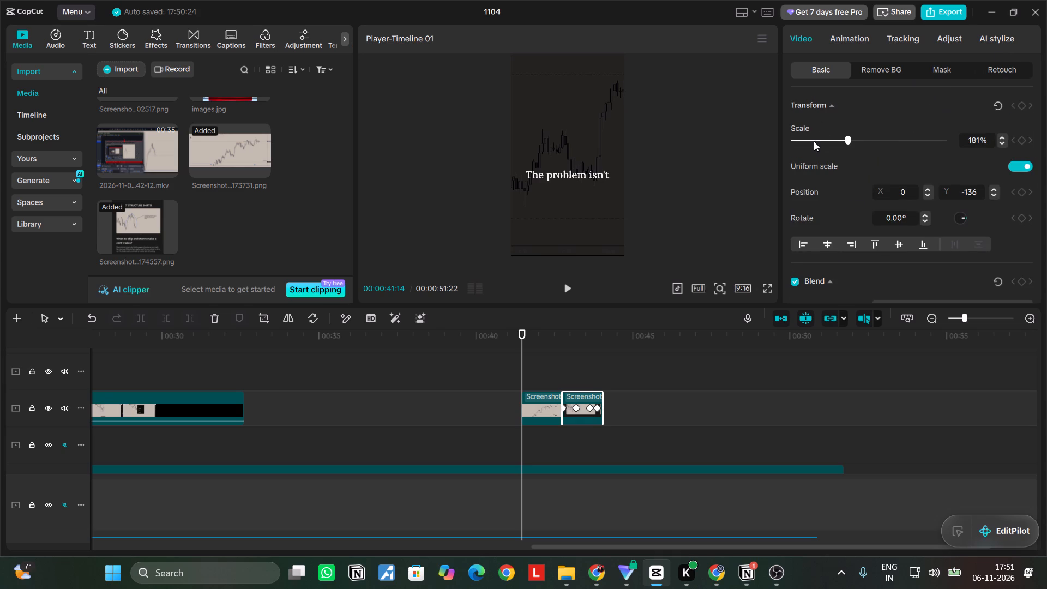
{"action": "left_click", "coordinate": [825, 112]}
{"action": "left_click", "coordinate": [826, 109]}
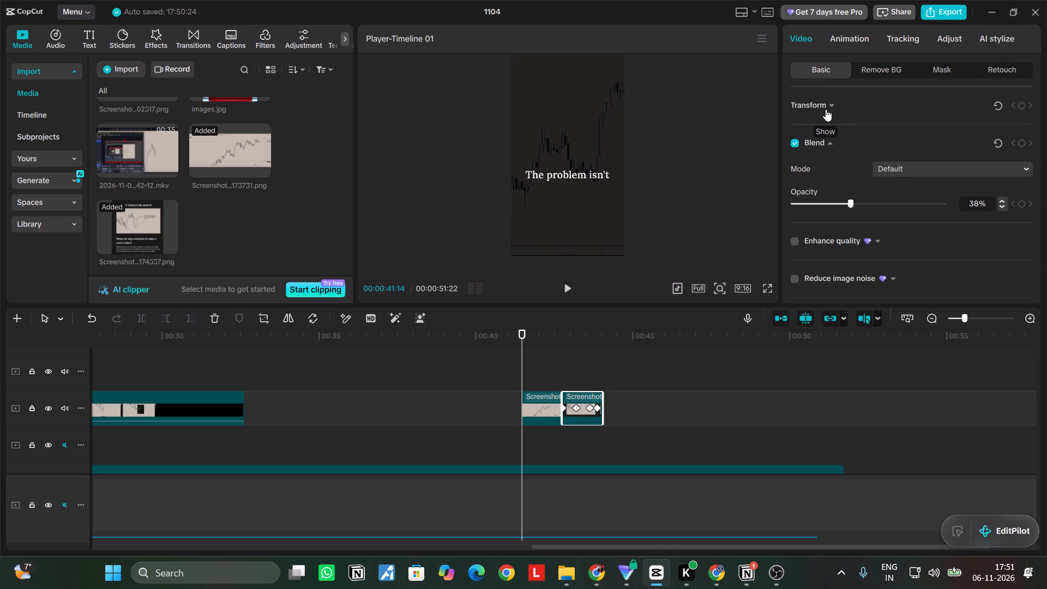
{"action": "scroll", "coordinate": [829, 165], "scroll_direction": "up", "scroll_amount": 4}
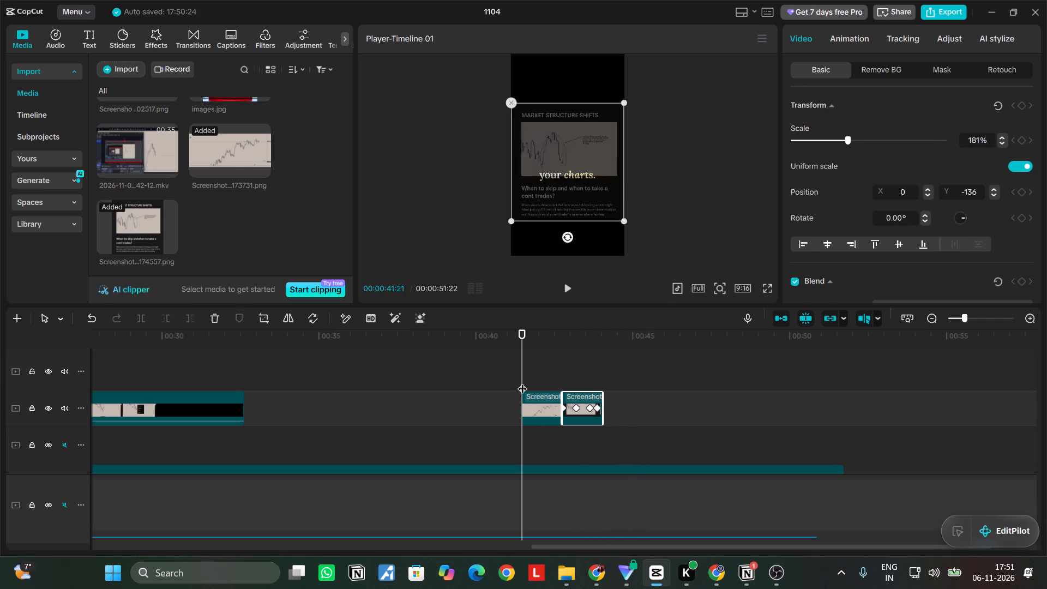
Play the chart screenshot from 00:00:41:14 into the start of the notes screenshot to check the transition.
{"action": "left_click", "coordinate": [561, 286]}
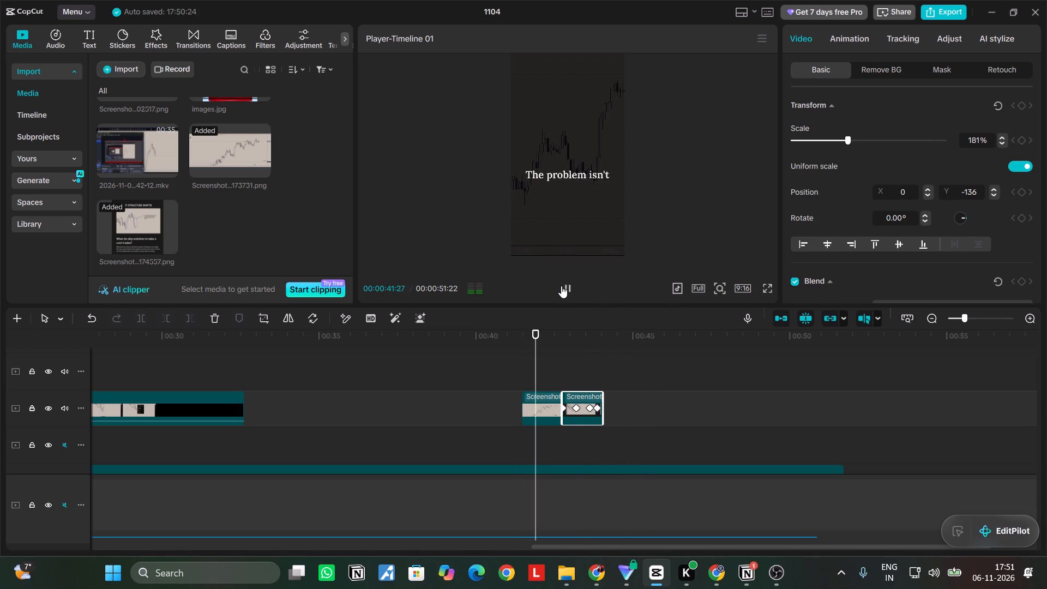
{"action": "left_click", "coordinate": [561, 286]}
{"action": "double_click", "coordinate": [564, 287]}
{"action": "double_click", "coordinate": [564, 287]}
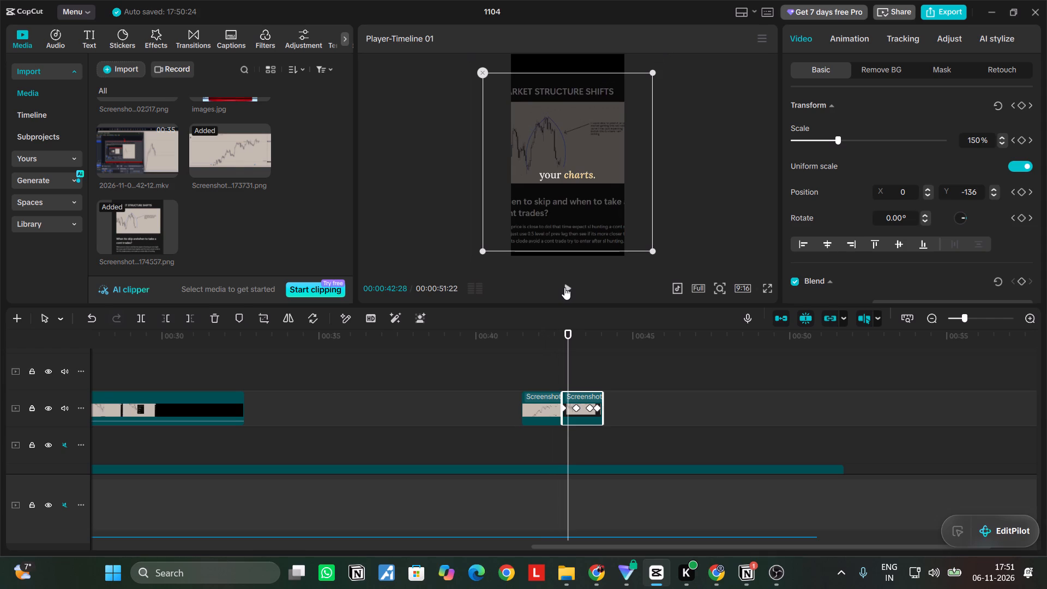
Extend the end of the notes screenshot clip very slightly.
{"action": "left_click", "coordinate": [602, 411]}
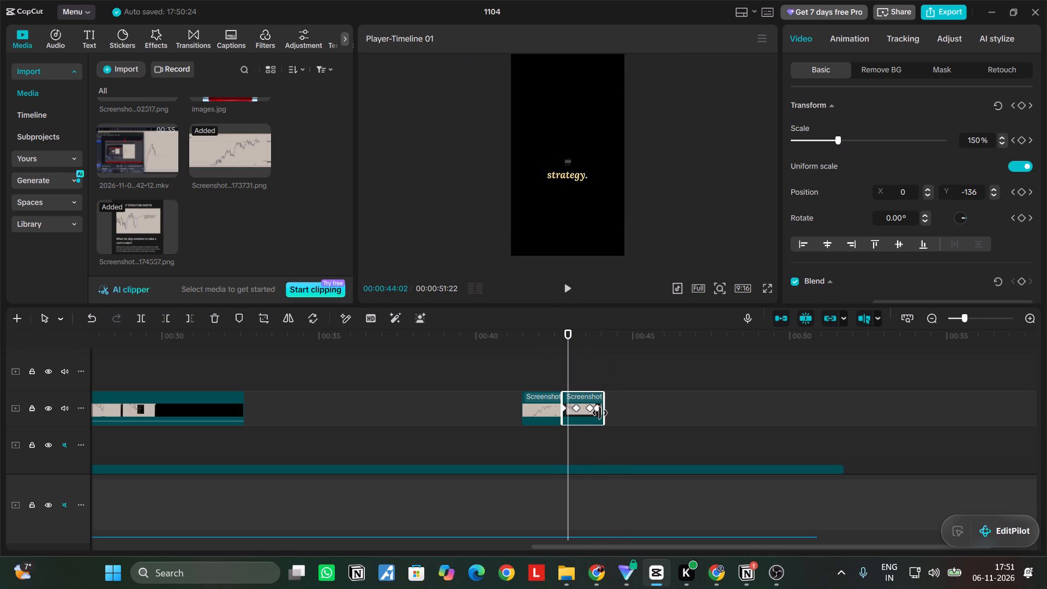
Replay the notes screenshot from its opening keyframe at 00:00:42:23 to check the full shrinking animation.
{"action": "left_click_drag", "start_coordinate": [567, 353], "coordinate": [561, 356]}
{"action": "left_click", "coordinate": [561, 287]}
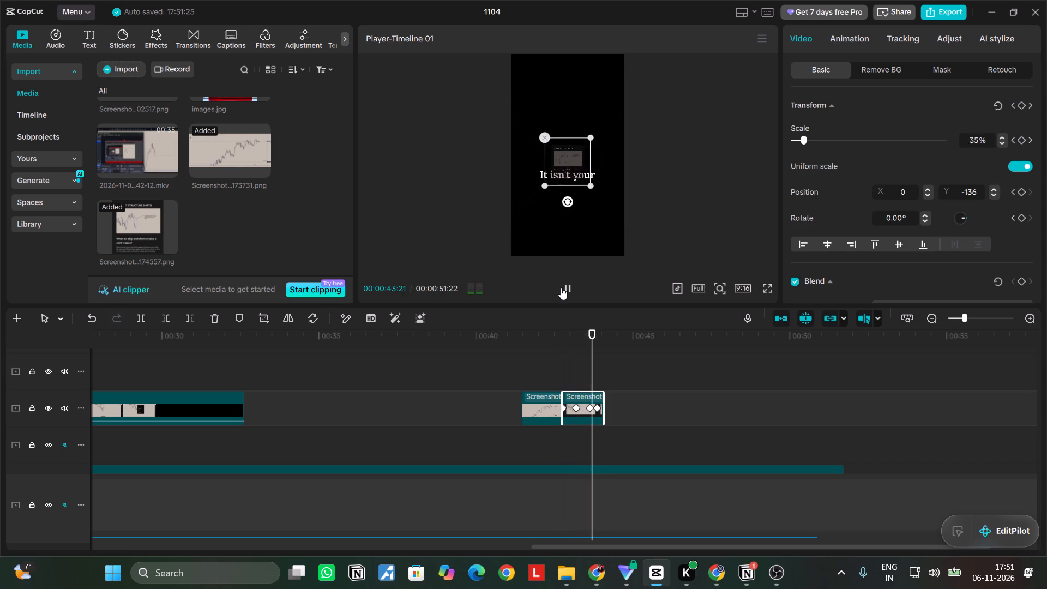
{"action": "left_click", "coordinate": [561, 287]}
{"action": "left_click", "coordinate": [561, 287]}
{"action": "double_click", "coordinate": [561, 287]}
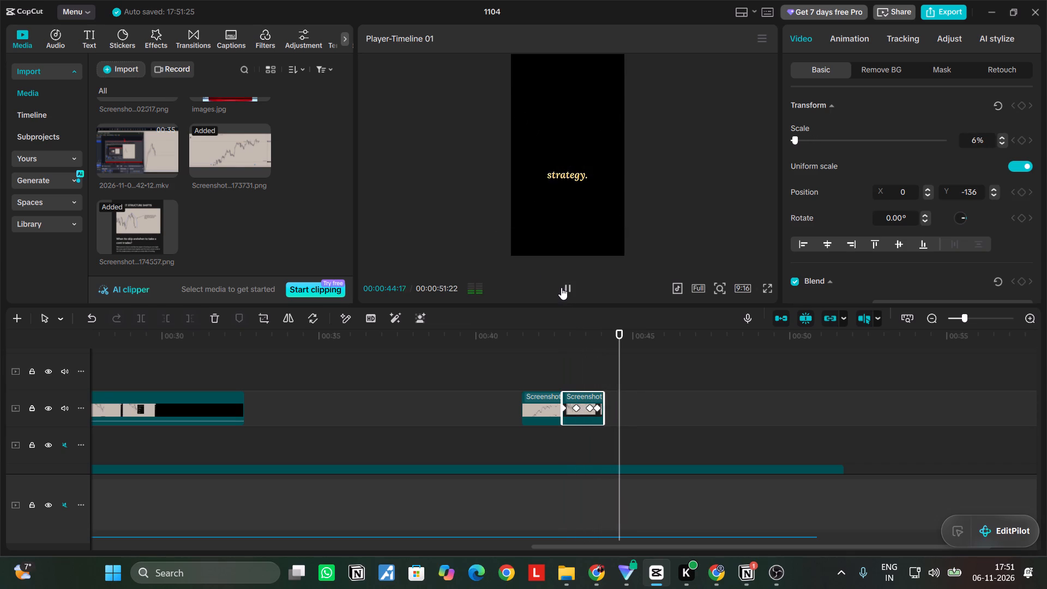
{"action": "left_click_drag", "start_coordinate": [644, 354], "coordinate": [565, 344]}
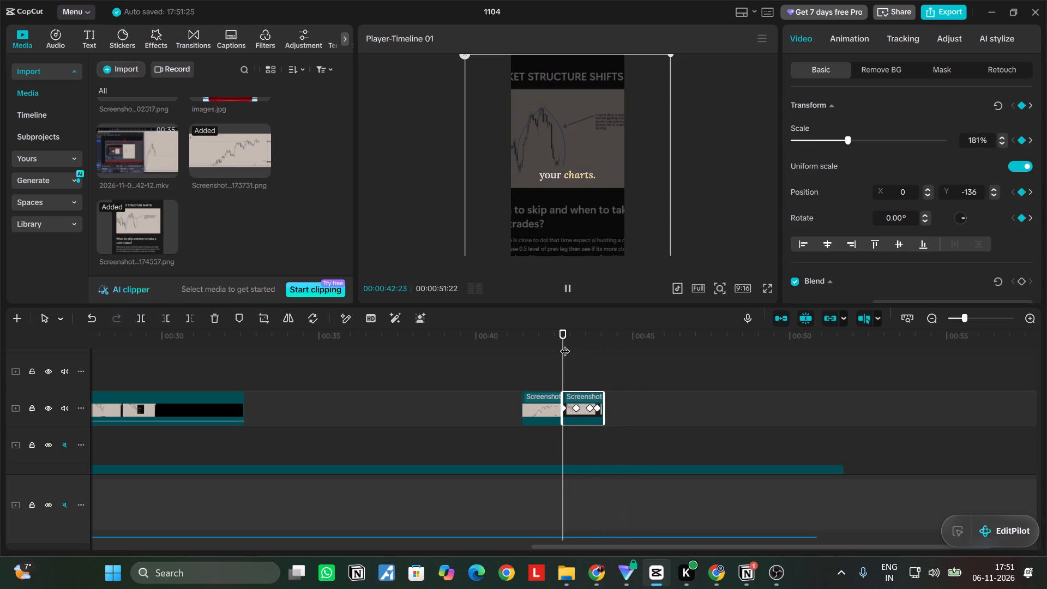
{"action": "left_click", "coordinate": [567, 295]}
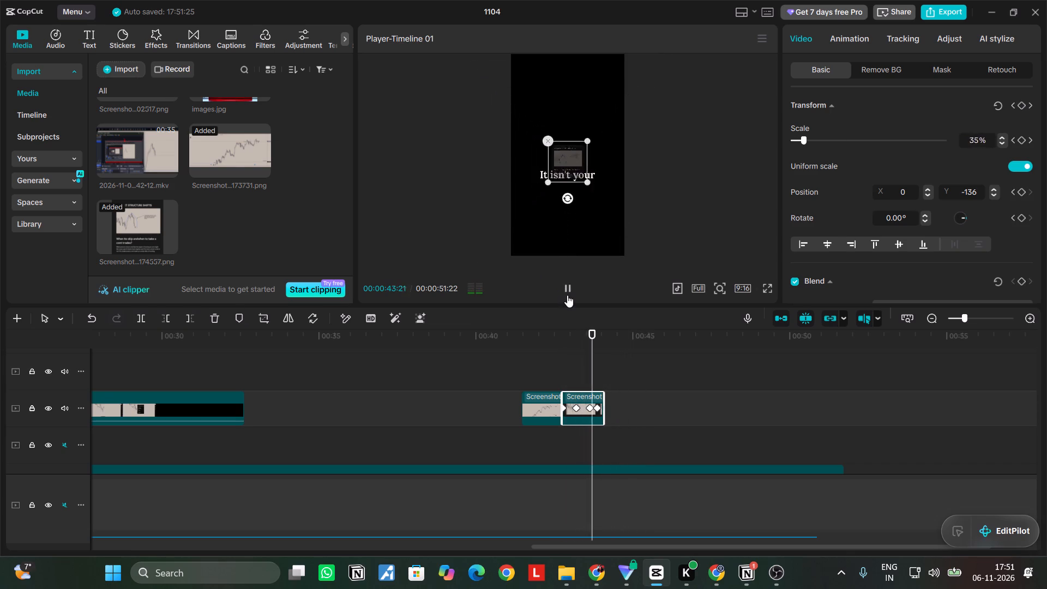
{"action": "left_click_drag", "start_coordinate": [651, 368], "coordinate": [641, 365]}
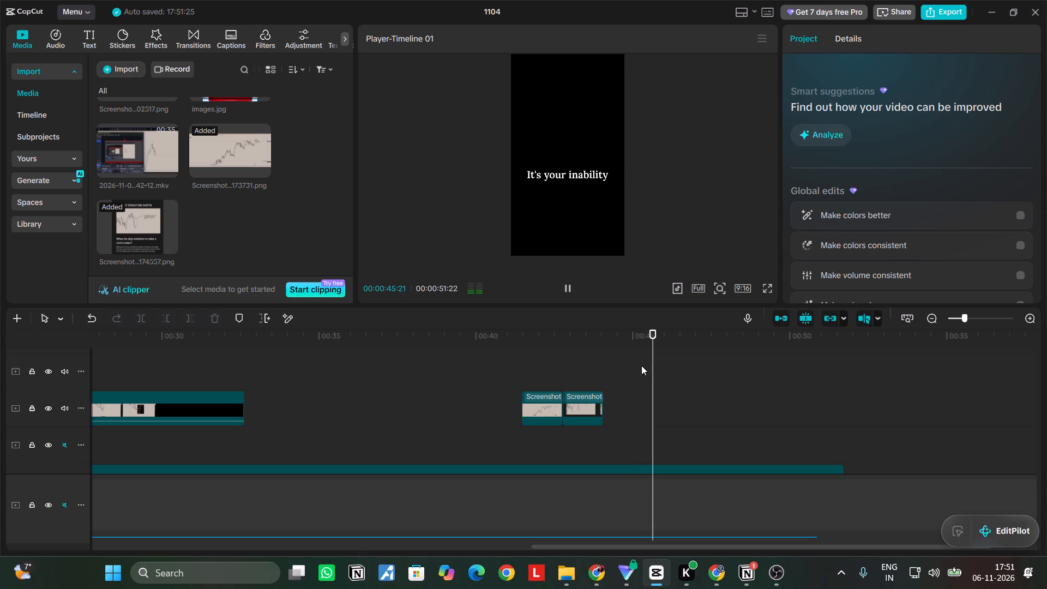
Replay both screenshot clips from the start of the chart screenshot to check how they run together.
{"action": "left_click", "coordinate": [587, 390]}
{"action": "left_click_drag", "start_coordinate": [579, 372], "coordinate": [563, 375]}
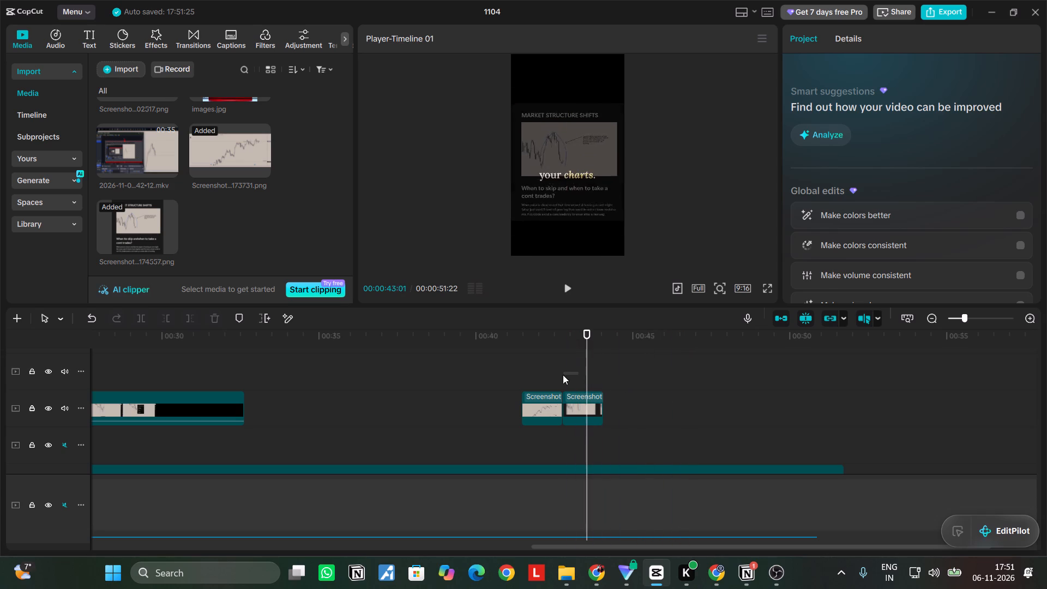
{"action": "left_click_drag", "start_coordinate": [563, 375], "coordinate": [562, 375]}
{"action": "left_click_drag", "start_coordinate": [586, 365], "coordinate": [525, 373]}
{"action": "left_click", "coordinate": [580, 394]}
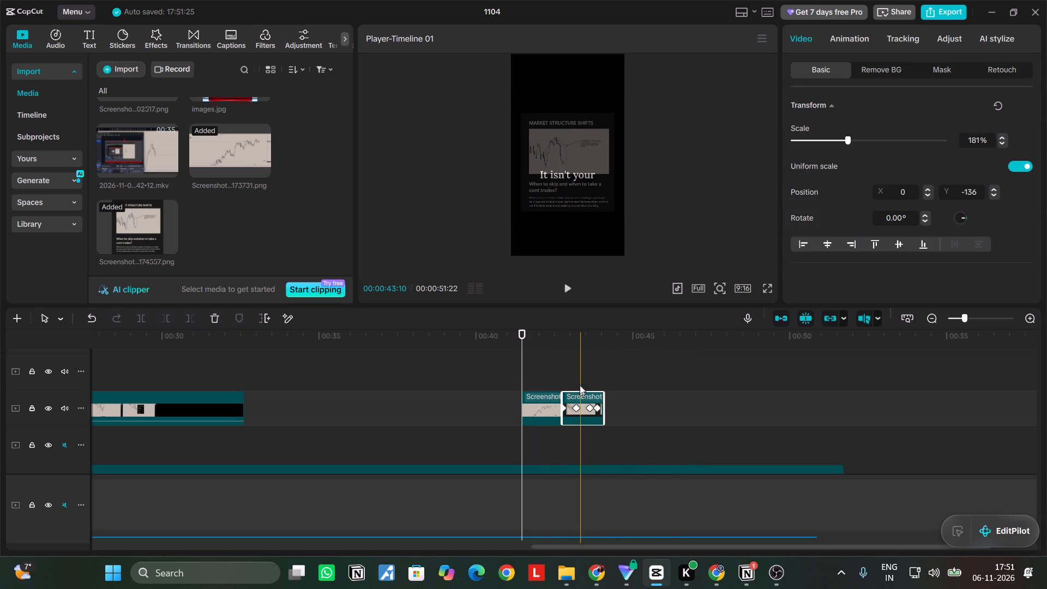
{"action": "left_click", "coordinate": [565, 286]}
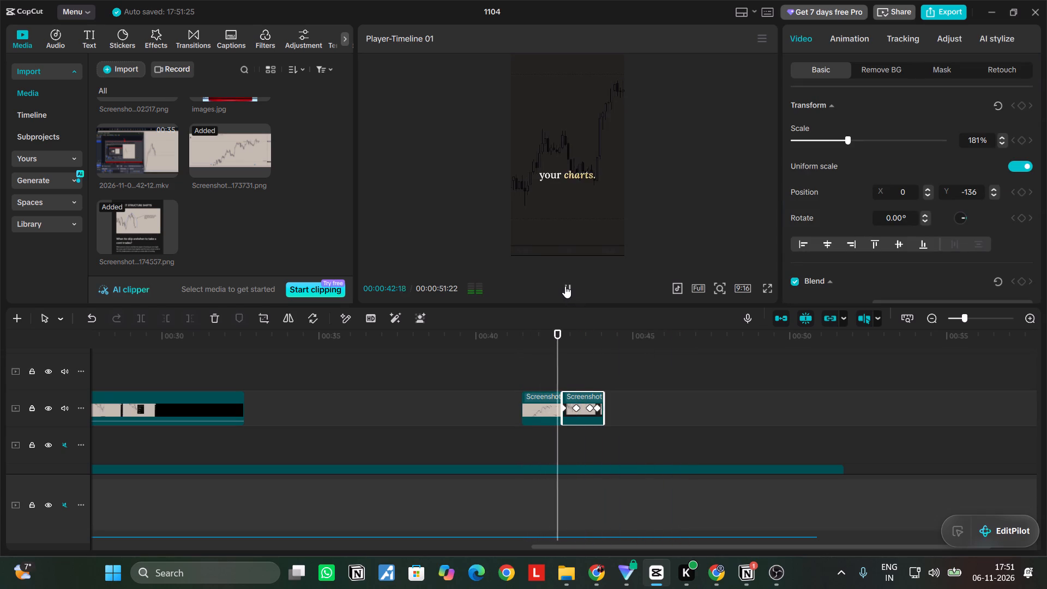
{"action": "left_click", "coordinate": [565, 286]}
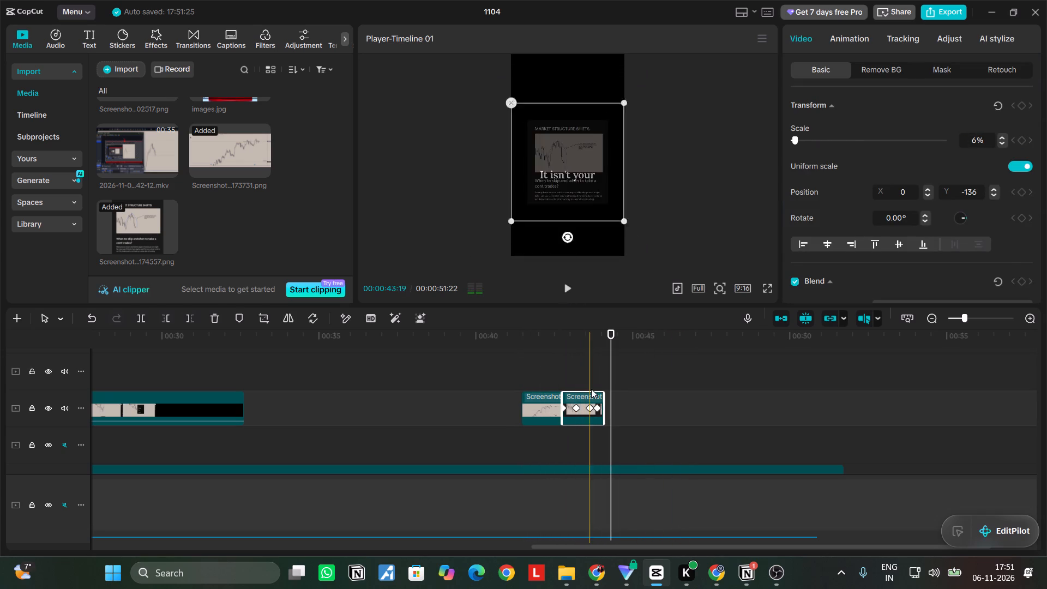
Move the notes screenshot's closing 6% scale keyframe slightly earlier, close behind the keyframe before it.
{"action": "left_click_drag", "start_coordinate": [602, 411], "coordinate": [590, 409]}
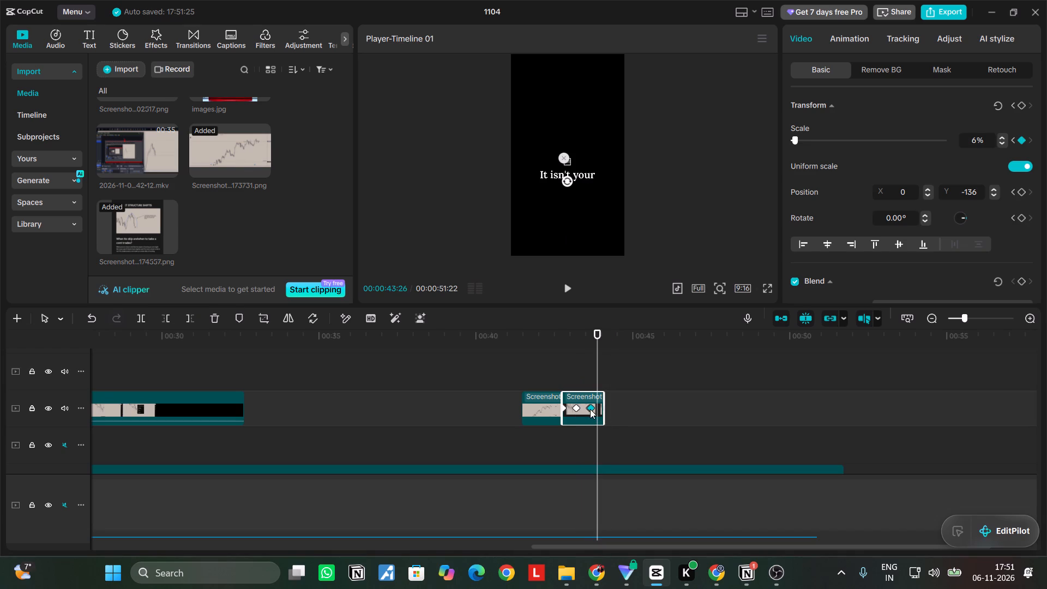
{"action": "left_click_drag", "start_coordinate": [590, 409], "coordinate": [593, 409]}
Trim the start of the notes screenshot clip slightly and slide the clip back beside the chart screenshot.
{"action": "left_click_drag", "start_coordinate": [561, 410], "coordinate": [571, 414]}
{"action": "left_click_drag", "start_coordinate": [586, 395], "coordinate": [577, 394]}
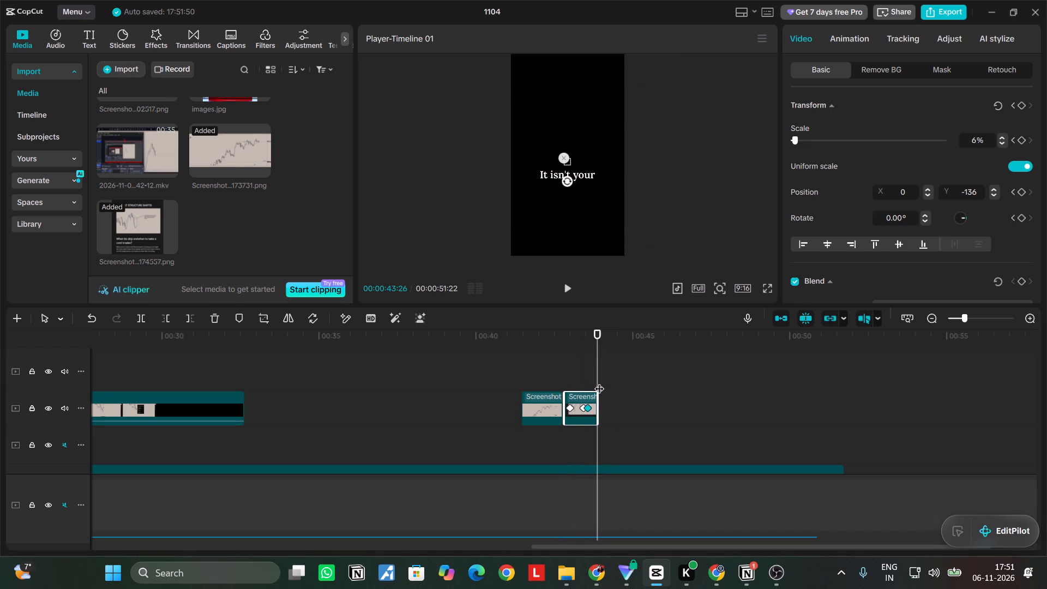
Replay the change from the chart screenshot to the notes screenshot to check the tightened shrink.
{"action": "left_click_drag", "start_coordinate": [598, 381], "coordinate": [554, 376]}
{"action": "left_click", "coordinate": [562, 282]}
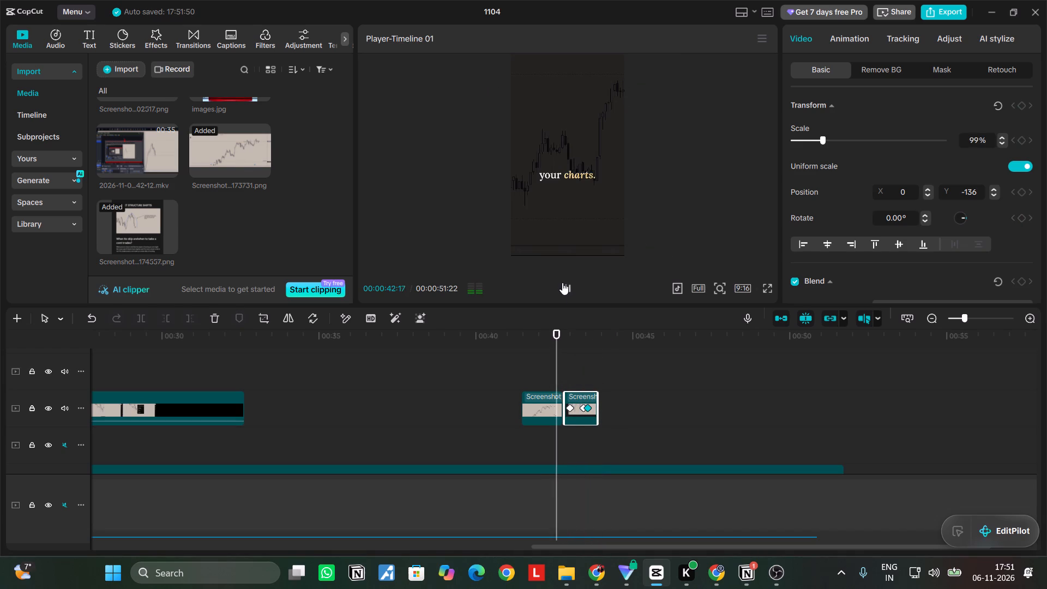
{"action": "left_click_drag", "start_coordinate": [613, 356], "coordinate": [552, 363]}
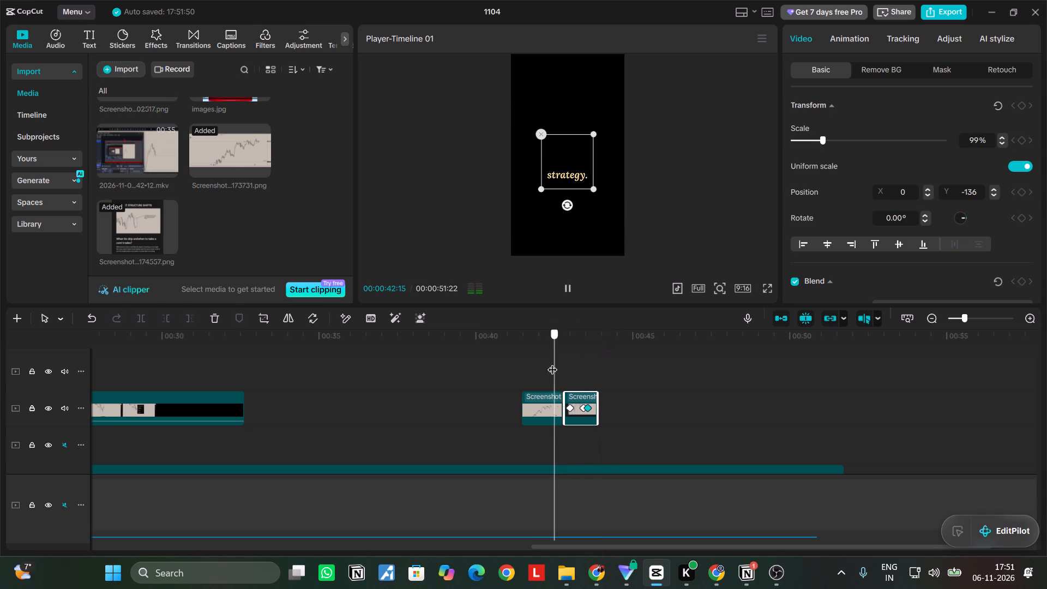
{"action": "left_click_drag", "start_coordinate": [552, 363], "coordinate": [552, 363]}
{"action": "left_click", "coordinate": [569, 285]}
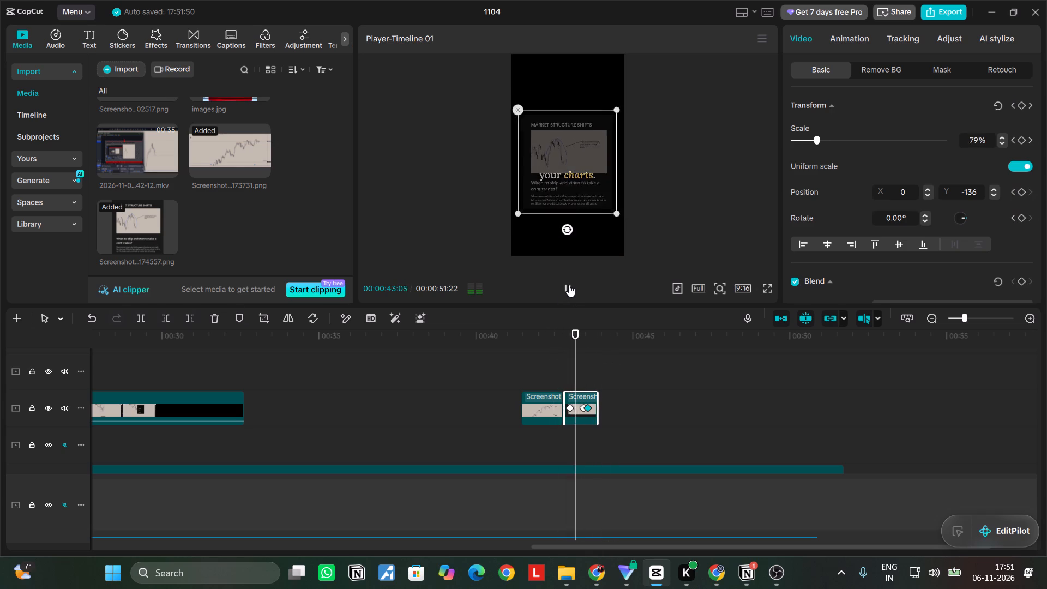
{"action": "left_click", "coordinate": [569, 285]}
{"action": "left_click_drag", "start_coordinate": [604, 382], "coordinate": [597, 382]}
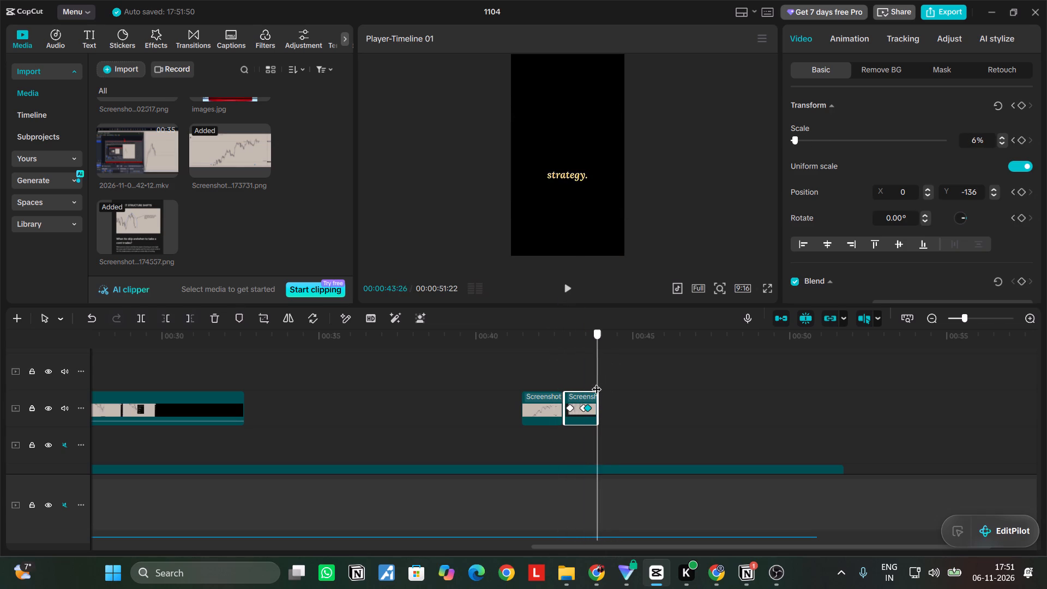
{"action": "left_click_drag", "start_coordinate": [597, 382], "coordinate": [557, 381]}
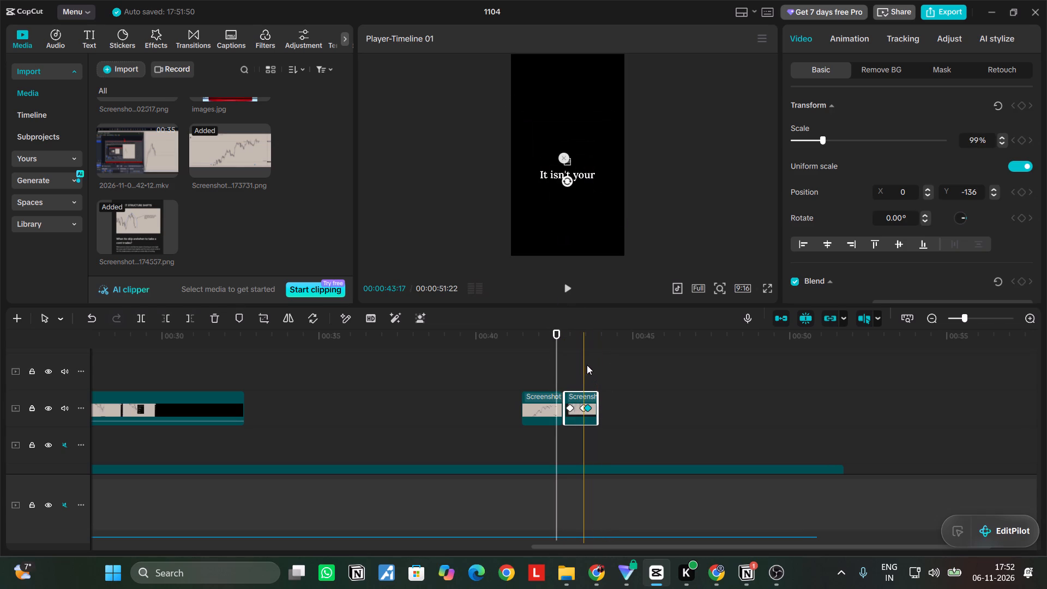
Enlarge the notes screenshot to 203% at 00:00:43:00, just after its opening 99% keyframe.
{"action": "left_click", "coordinate": [569, 405]}
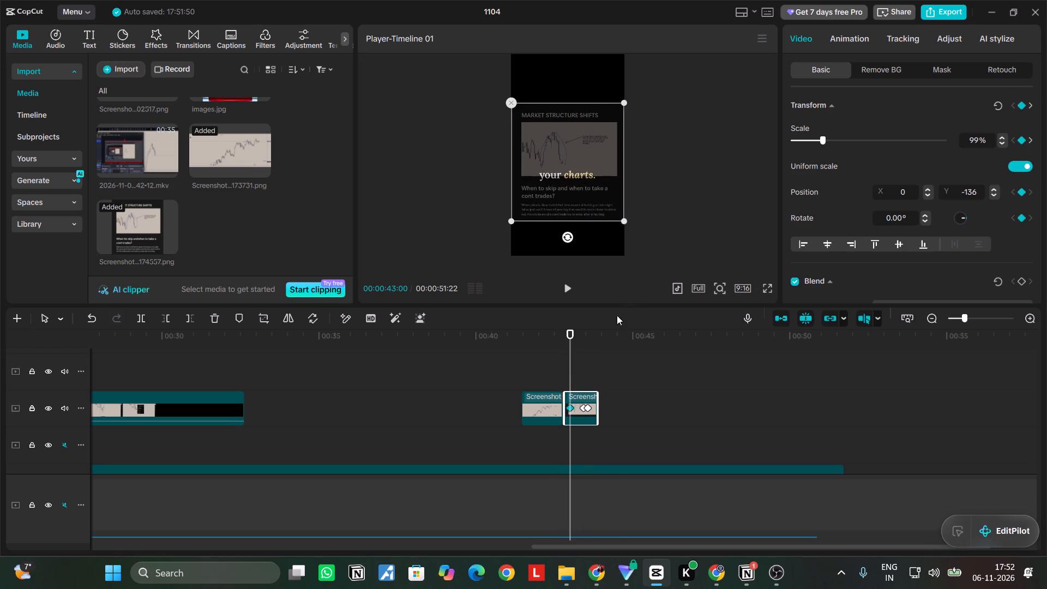
{"action": "left_click", "coordinate": [569, 410]}
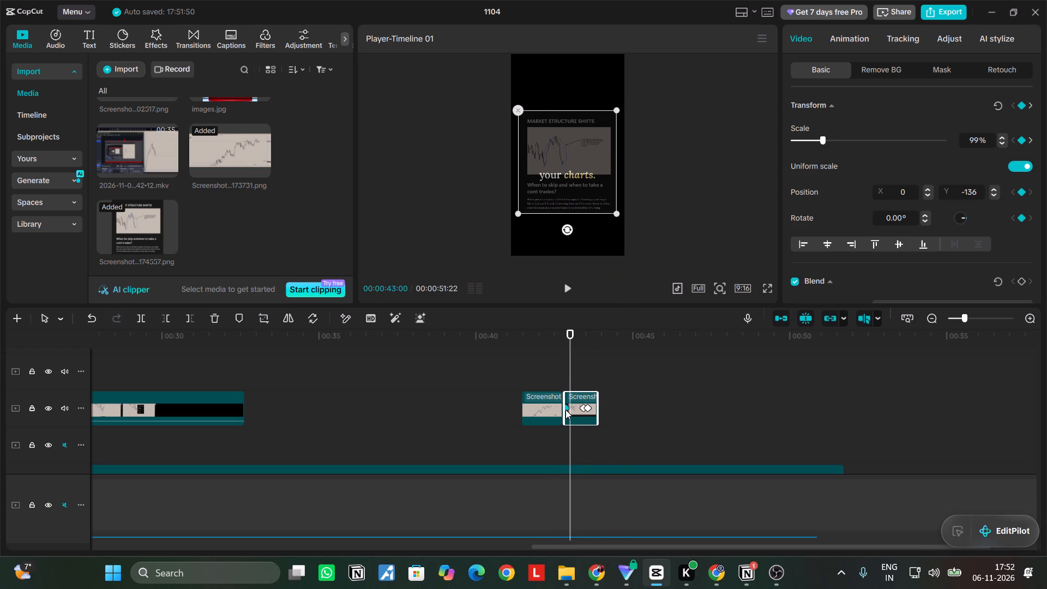
{"action": "left_click_drag", "start_coordinate": [613, 214], "coordinate": [624, 354]}
Play both screenshot clips from before the chart screenshot to check the enlarged start of the notes shrink.
{"action": "left_click", "coordinate": [570, 283]}
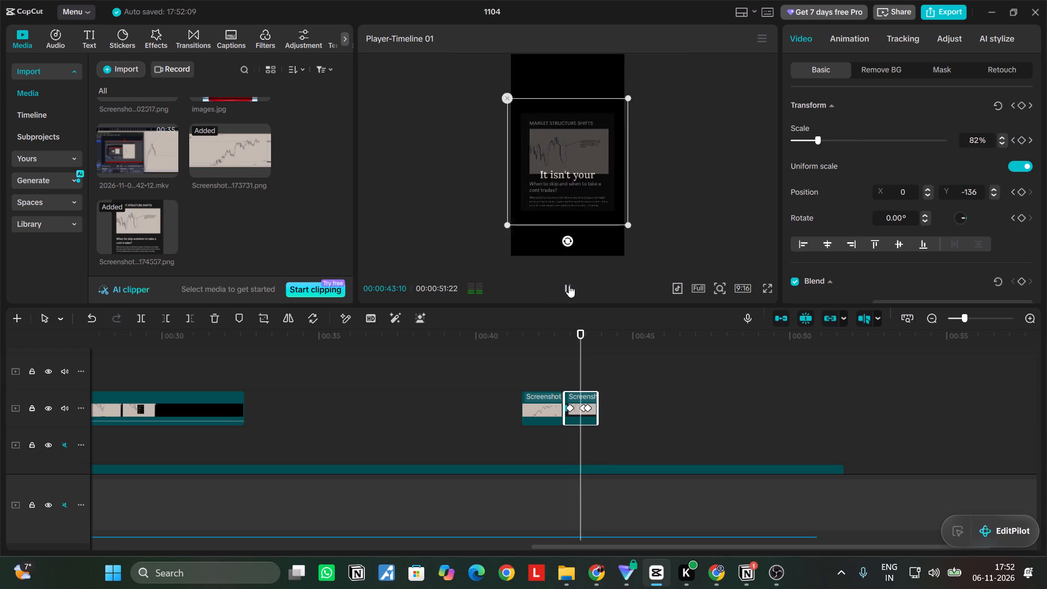
{"action": "left_click_drag", "start_coordinate": [628, 374], "coordinate": [518, 371]}
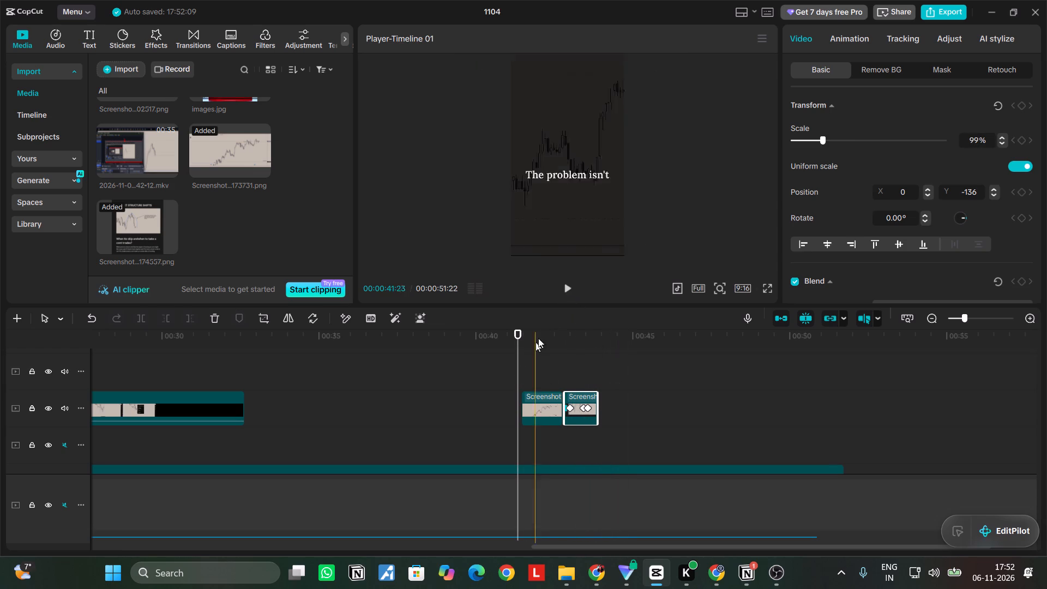
{"action": "left_click", "coordinate": [574, 273]}
{"action": "left_click", "coordinate": [570, 290]}
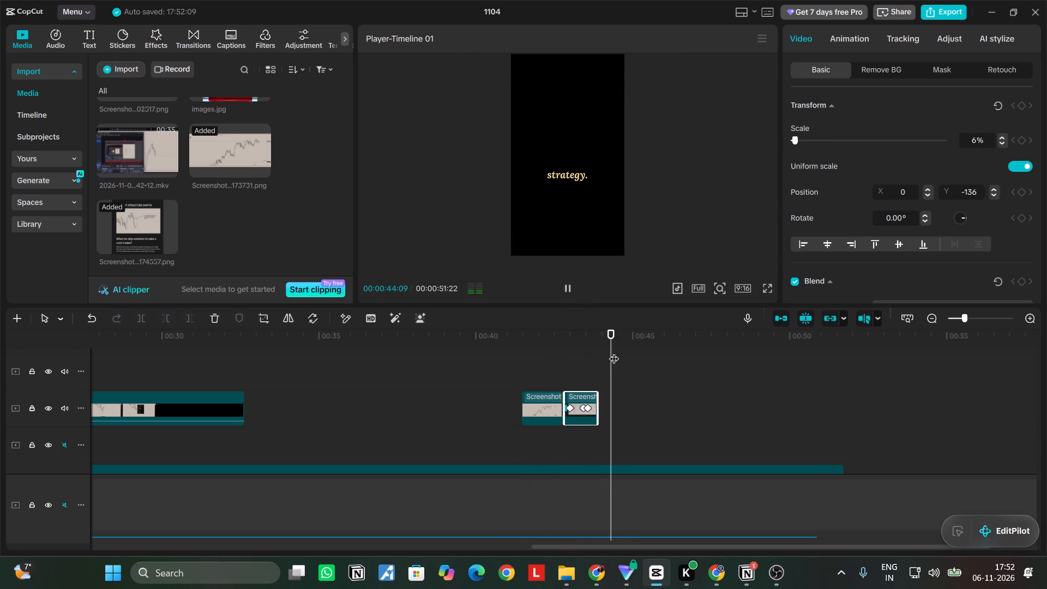
{"action": "left_click_drag", "start_coordinate": [615, 353], "coordinate": [553, 357]}
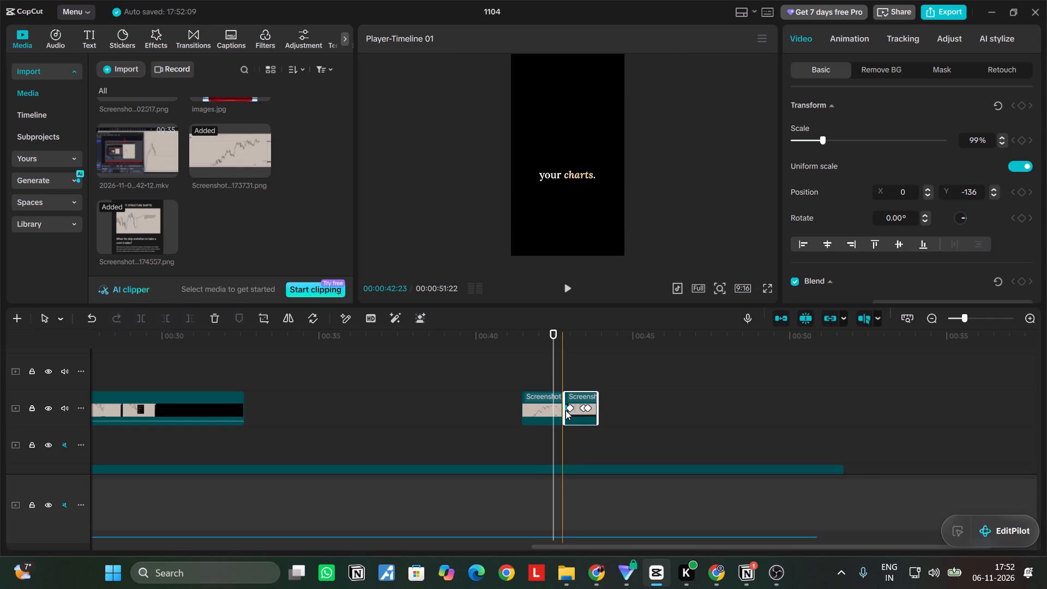
Delete the 99% keyframe at 00:00:42:26 near the start of the notes screenshot clip.
{"action": "left_click", "coordinate": [565, 409]}
{"action": "left_click", "coordinate": [567, 407]}
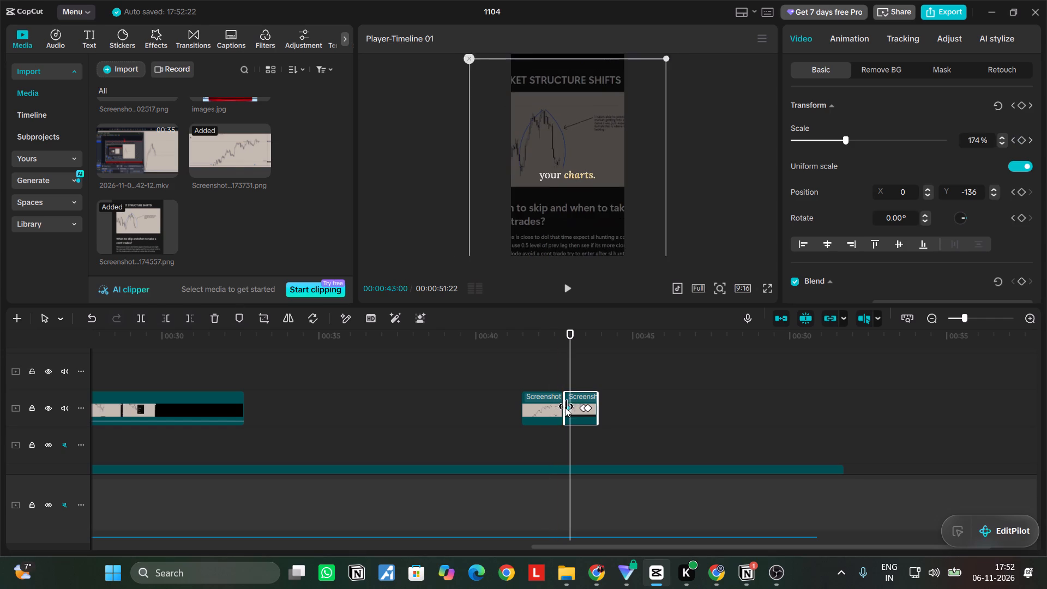
{"action": "left_click_drag", "start_coordinate": [565, 410], "coordinate": [571, 411]}
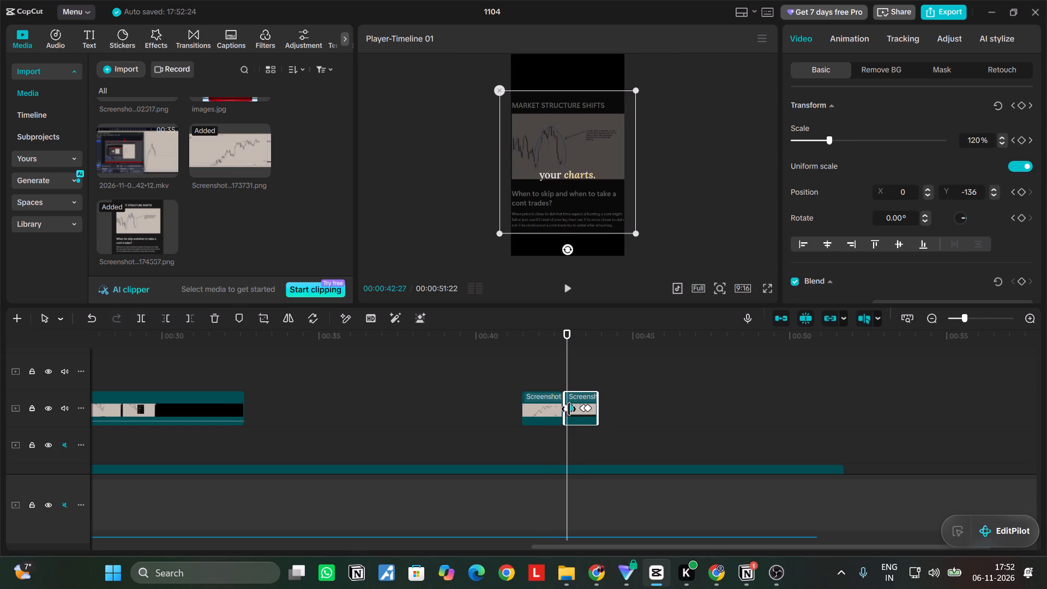
{"action": "left_click", "coordinate": [567, 409]}
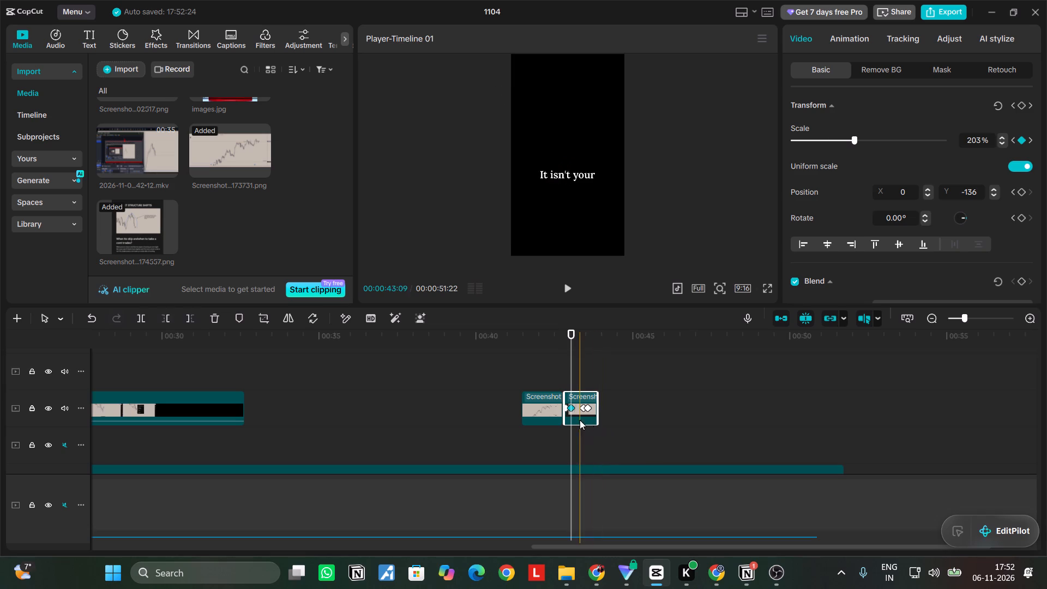
{"action": "scroll", "coordinate": [547, 416], "scroll_direction": "up", "scroll_amount": 13, "text": "ctrl"}
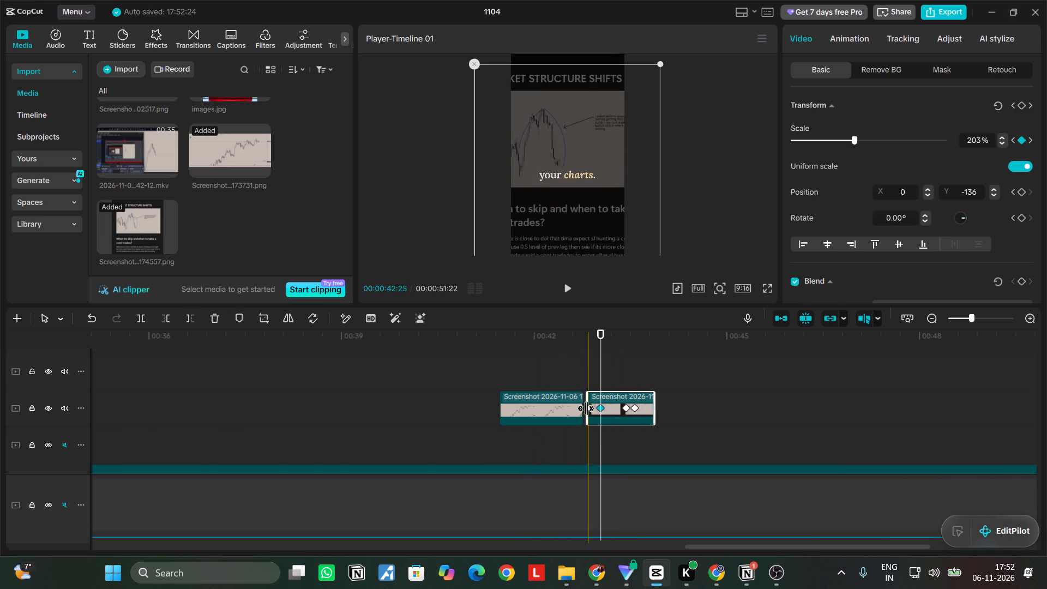
{"action": "left_click", "coordinate": [591, 410]}
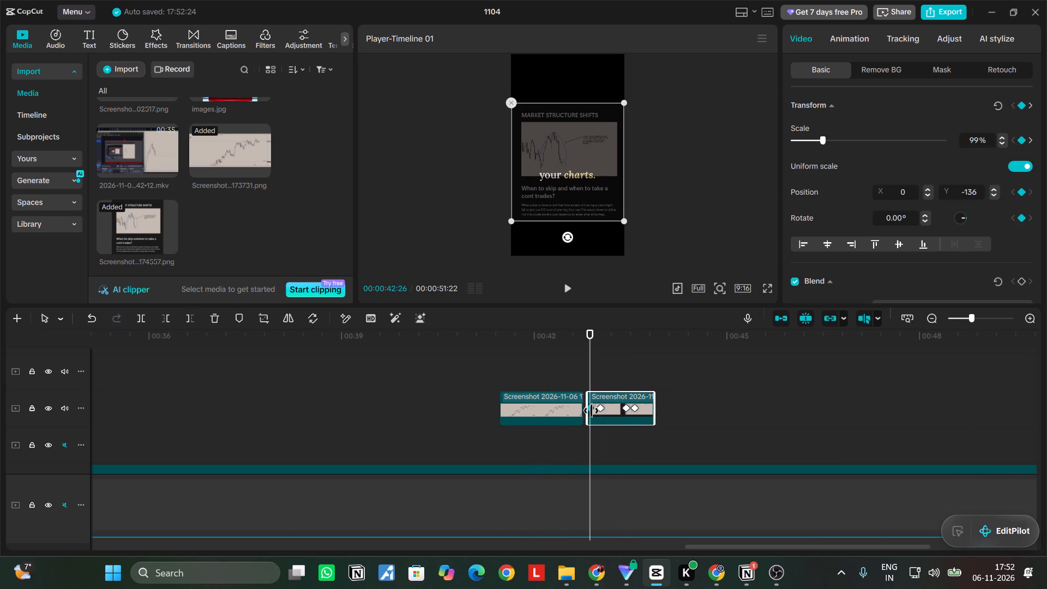
{"action": "key", "text": "Delete"}
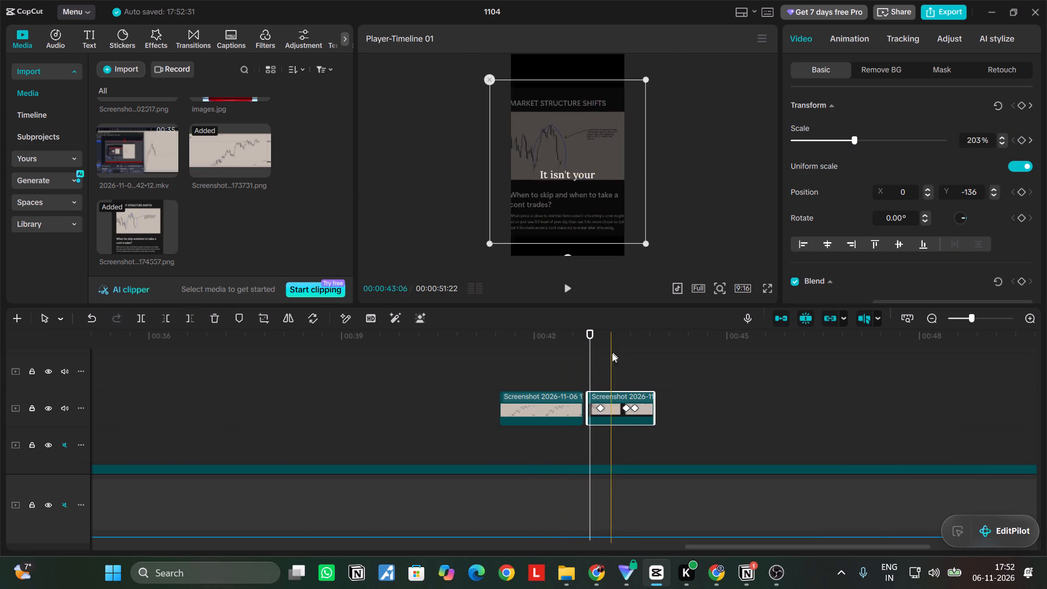
Replay the chart and notes screenshot clips repeatedly to check the transition and the shrink from the enlarged notes.
{"action": "left_click_drag", "start_coordinate": [592, 356], "coordinate": [576, 356]}
{"action": "left_click", "coordinate": [571, 281]}
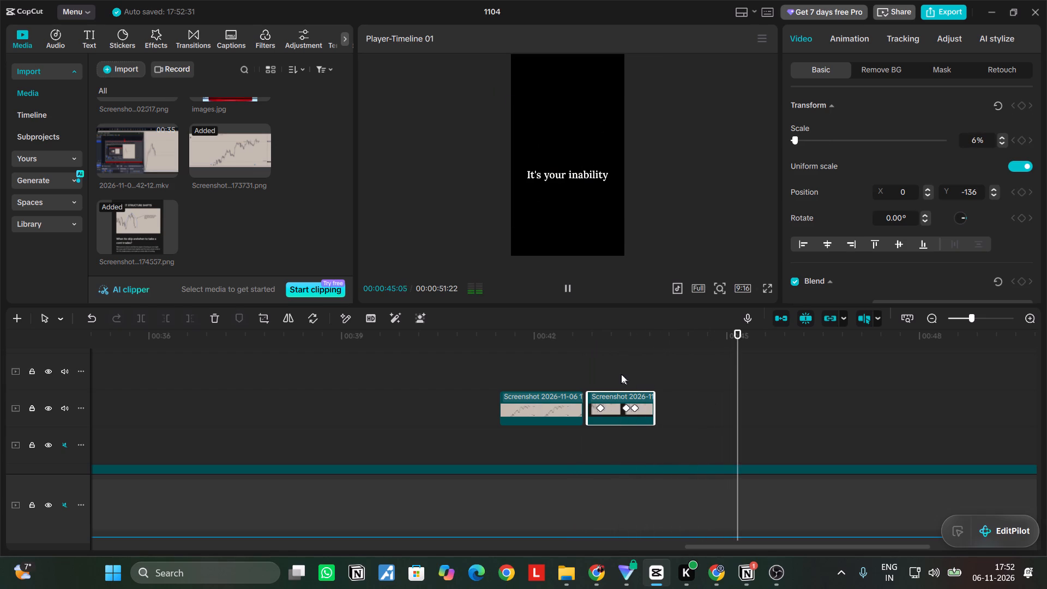
{"action": "left_click_drag", "start_coordinate": [783, 403], "coordinate": [488, 379]}
{"action": "left_click", "coordinate": [574, 283]}
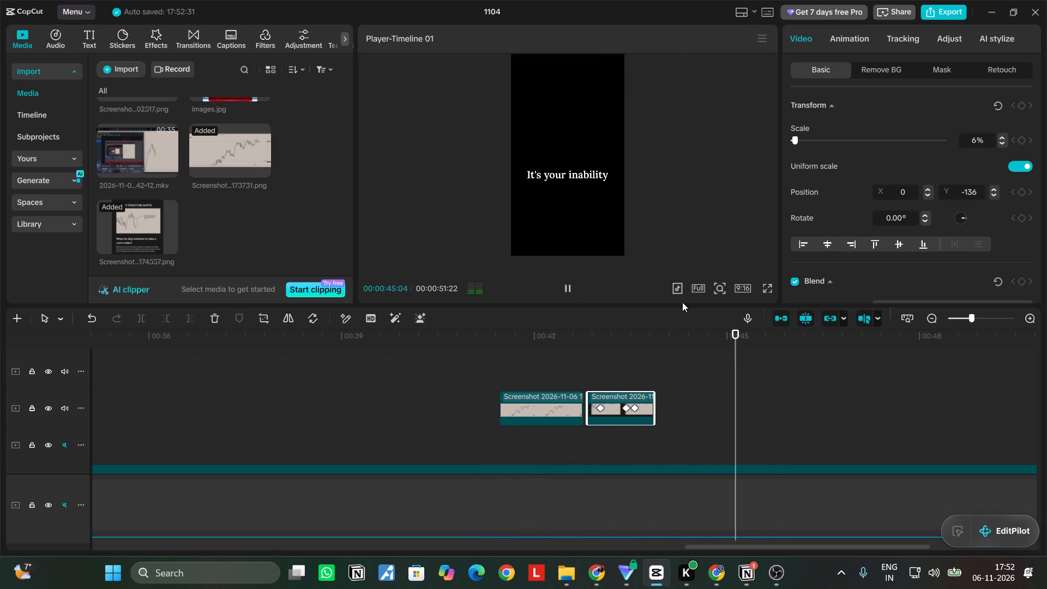
{"action": "scroll", "coordinate": [599, 367], "scroll_direction": "down", "scroll_amount": 6, "text": "ctrl"}
{"action": "left_click_drag", "start_coordinate": [850, 369], "coordinate": [609, 387]}
{"action": "left_click", "coordinate": [570, 293]}
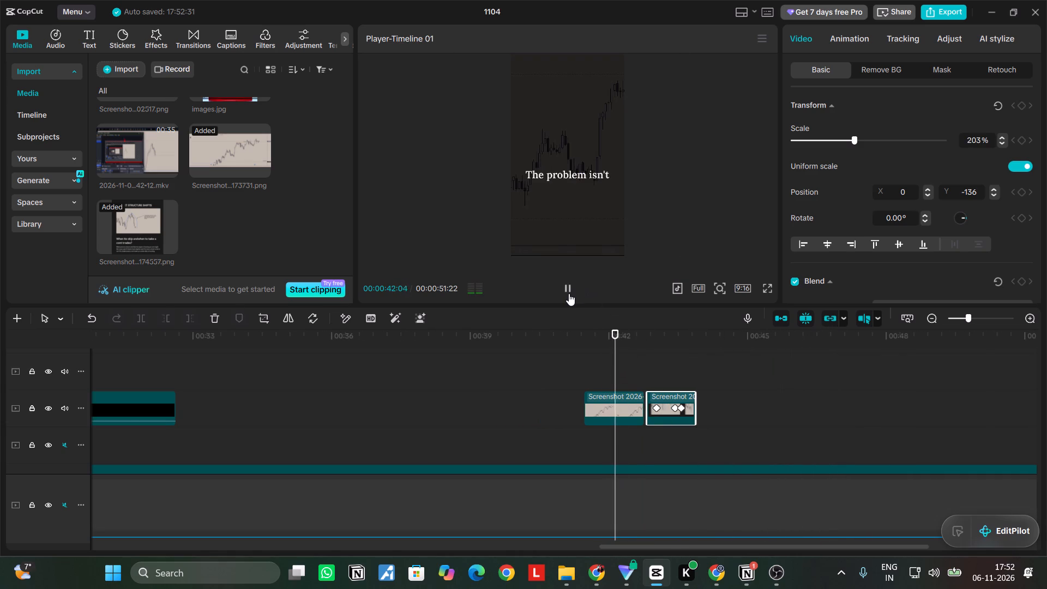
{"action": "left_click", "coordinate": [569, 293]}
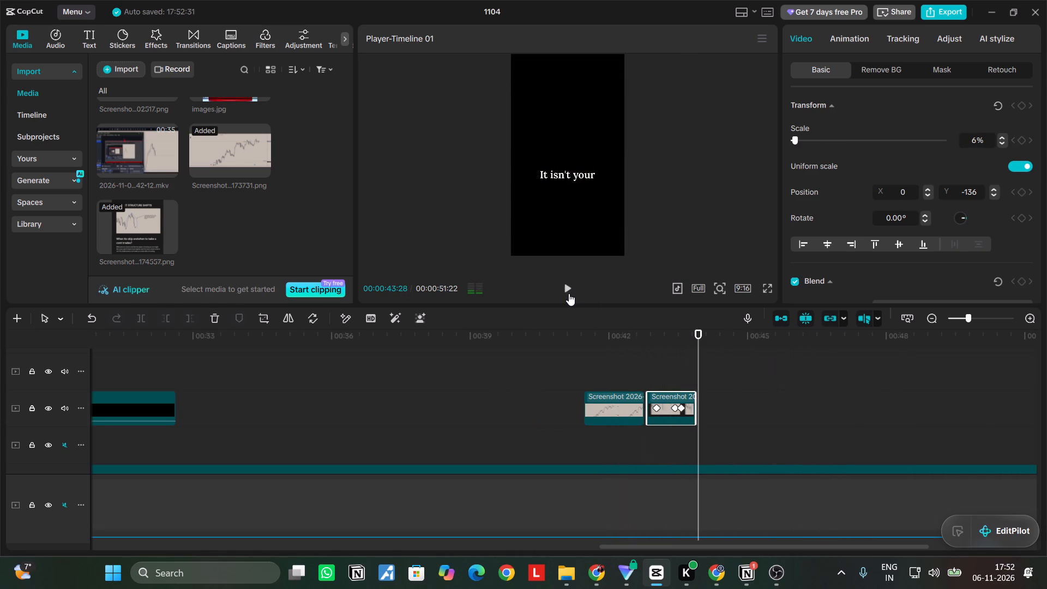
{"action": "left_click_drag", "start_coordinate": [696, 378], "coordinate": [605, 358]}
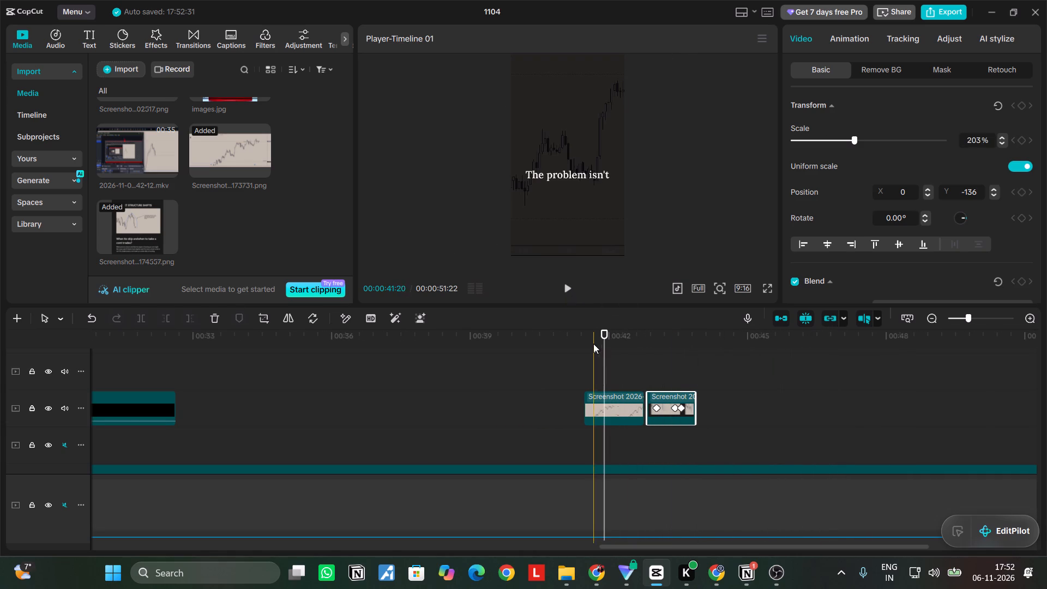
{"action": "left_click", "coordinate": [724, 192]}
{"action": "left_click", "coordinate": [569, 285]}
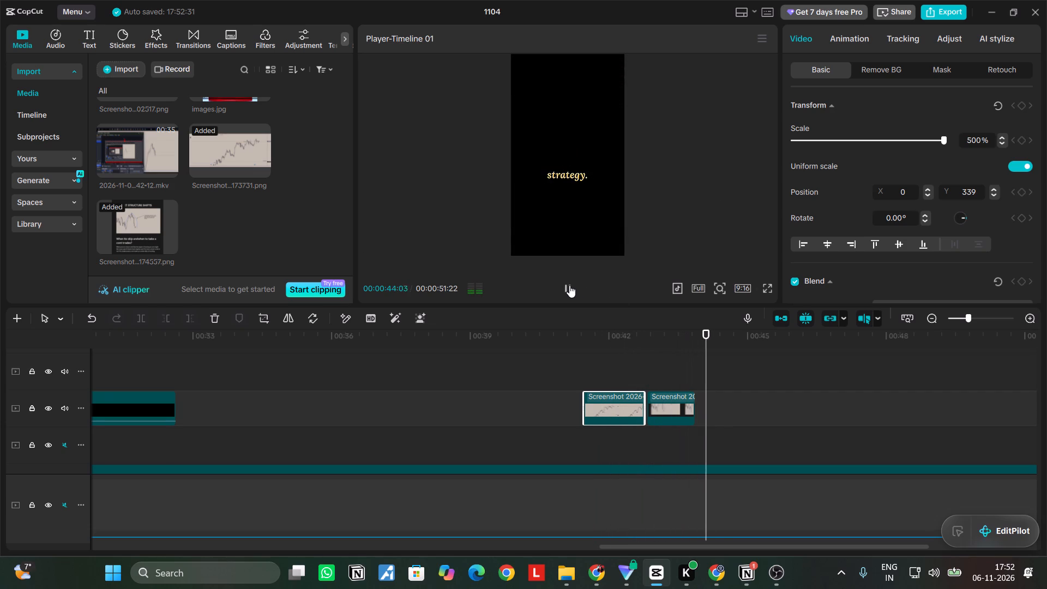
Play from the notes screenshot at about 00:00:43:01 through to the video's last caption to review the remaining section.
{"action": "left_click_drag", "start_coordinate": [797, 373], "coordinate": [794, 375]}
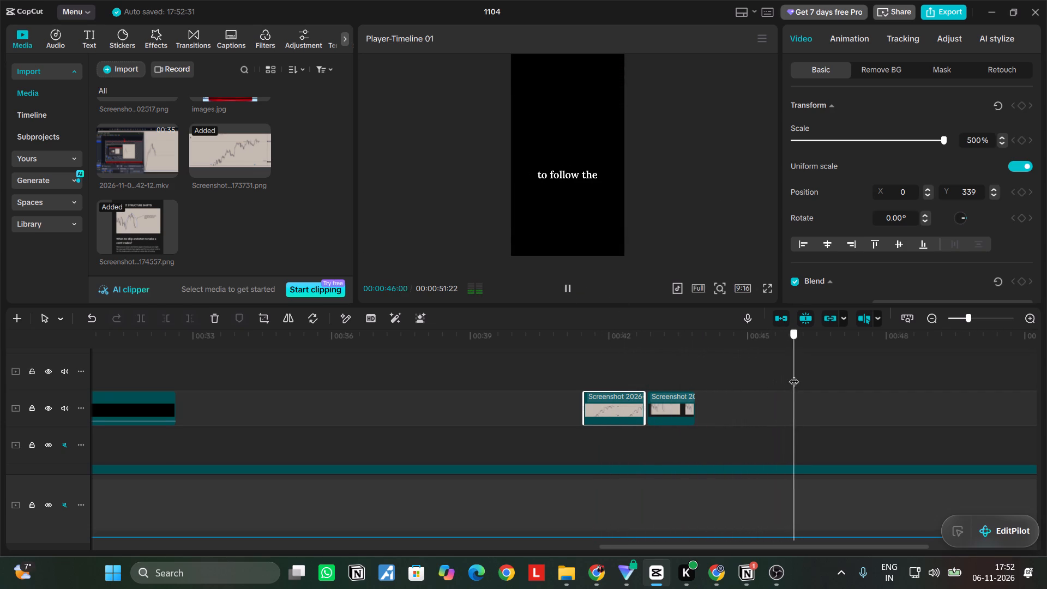
{"action": "left_click_drag", "start_coordinate": [794, 375], "coordinate": [655, 377]}
{"action": "left_click", "coordinate": [560, 278]}
{"action": "left_click", "coordinate": [562, 285]}
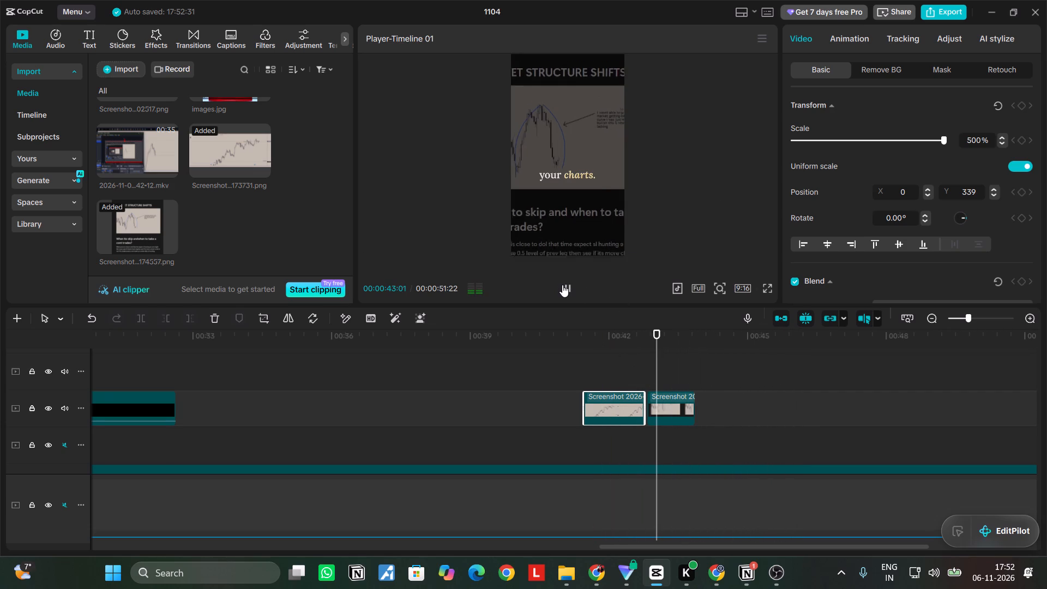
{"action": "left_click", "coordinate": [562, 285]}
{"action": "left_click", "coordinate": [562, 285]}
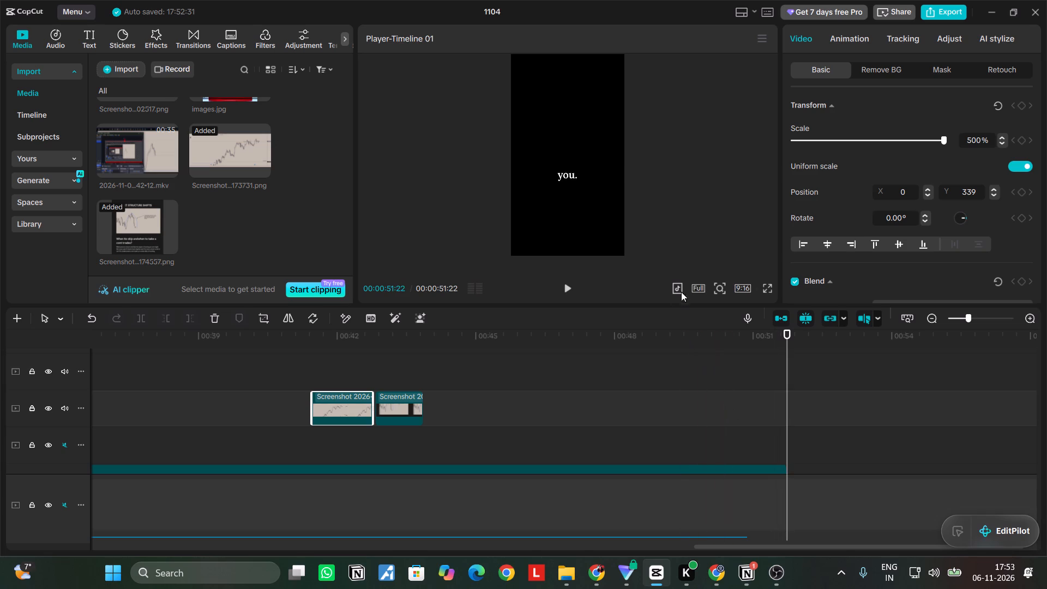
{"action": "scroll", "coordinate": [185, 222], "scroll_direction": "up", "scroll_amount": 2}
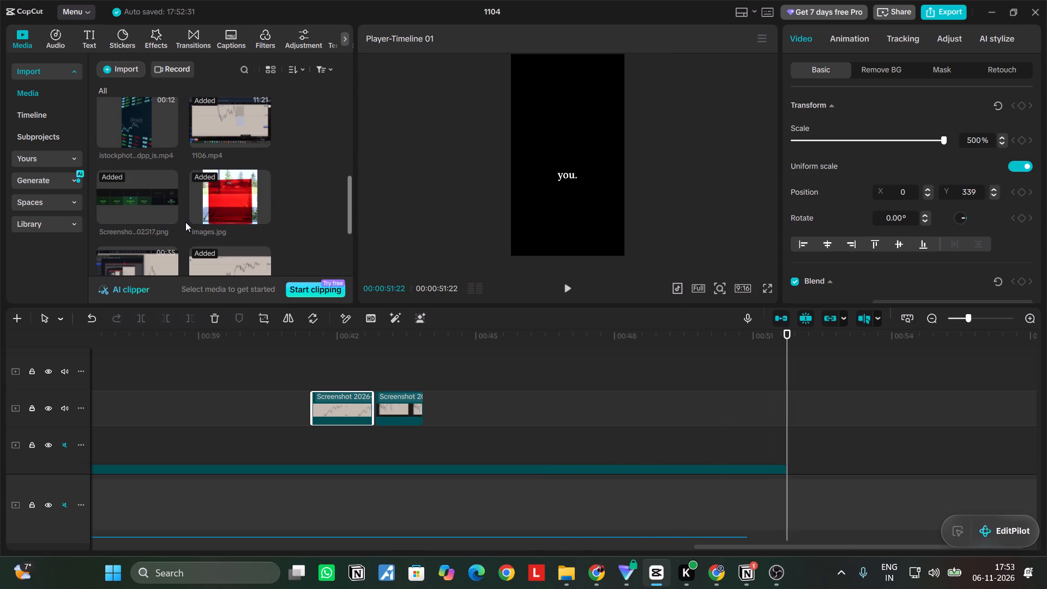
{"action": "scroll", "coordinate": [202, 208], "scroll_direction": "down", "scroll_amount": 3}
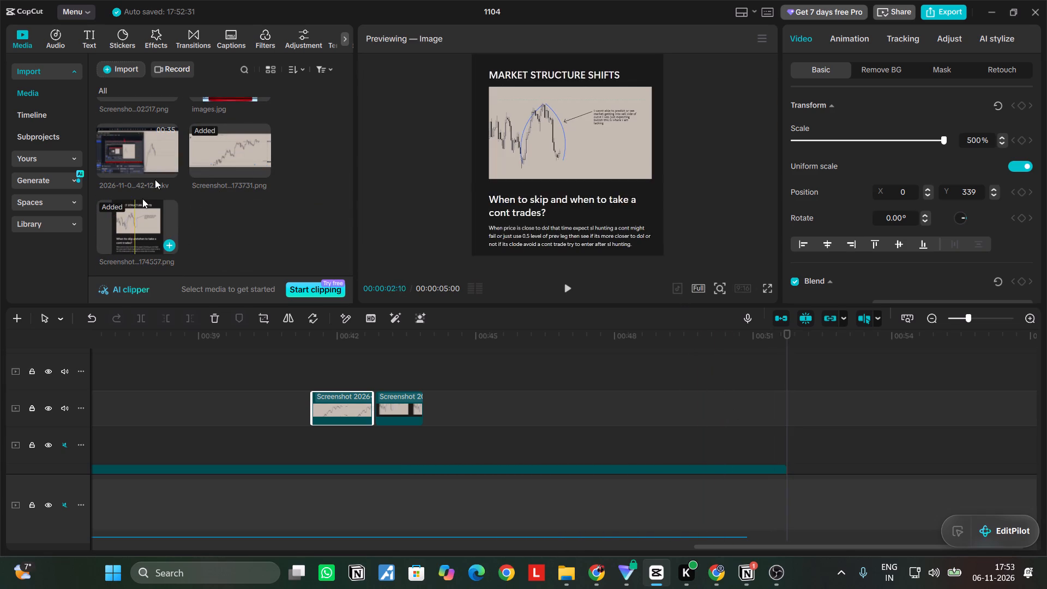
{"action": "left_click", "coordinate": [140, 160]}
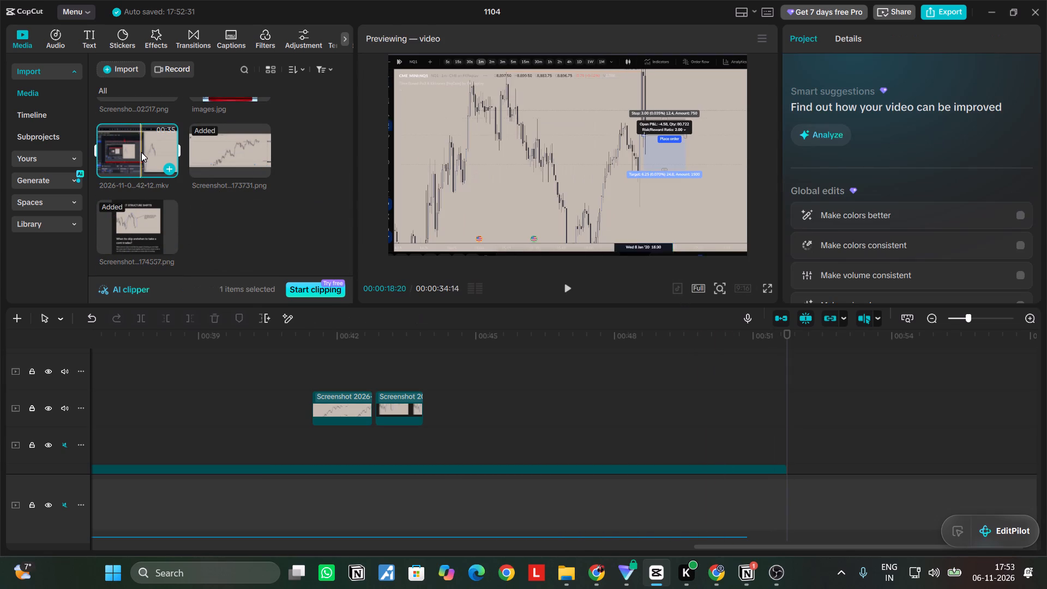
{"action": "left_click_drag", "start_coordinate": [141, 152], "coordinate": [426, 404]}
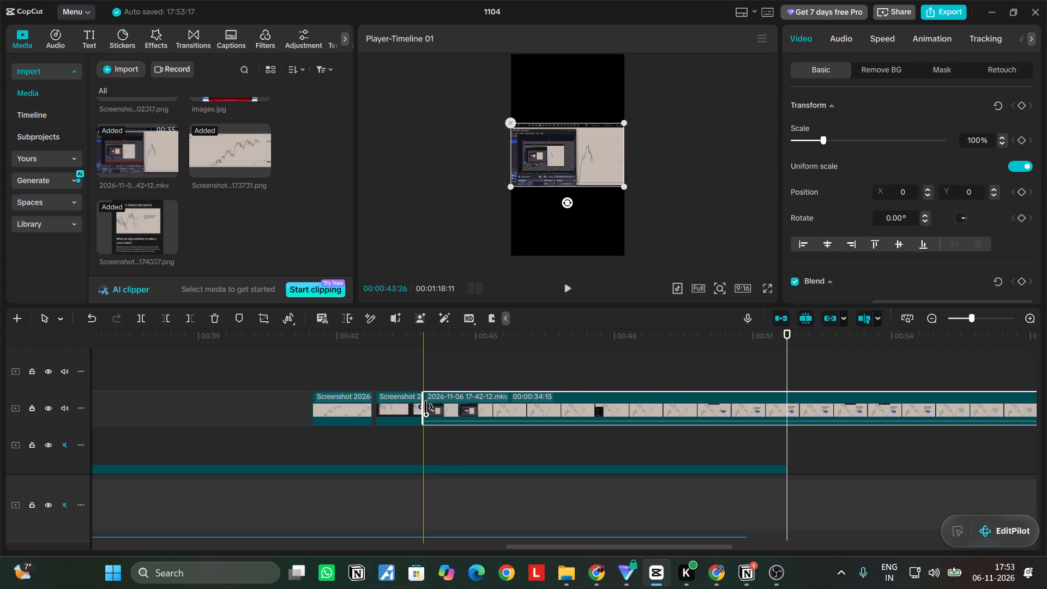
{"action": "left_click_drag", "start_coordinate": [425, 407], "coordinate": [650, 404]}
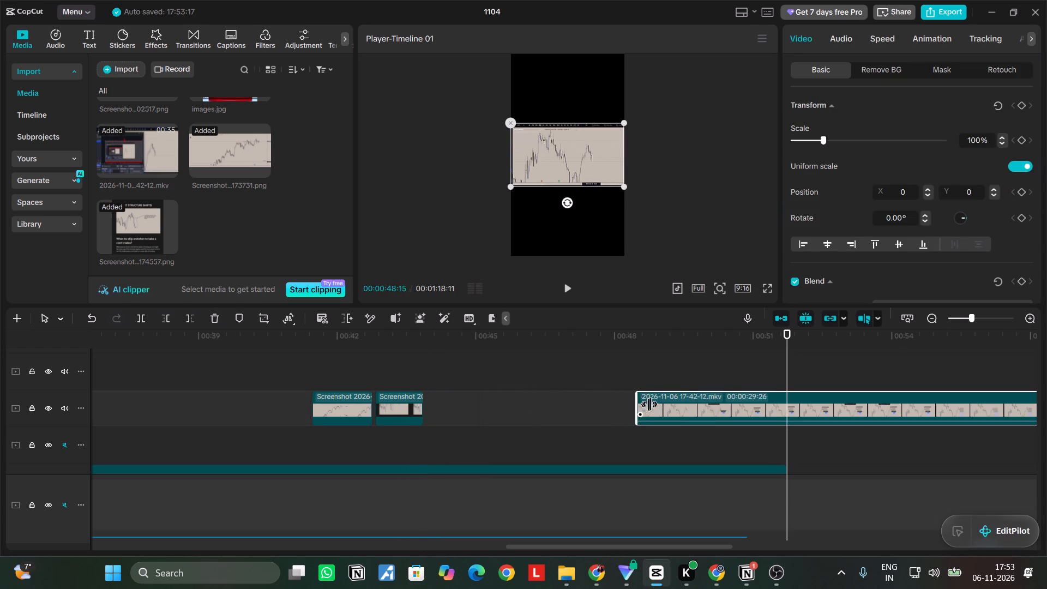
{"action": "left_click_drag", "start_coordinate": [650, 404], "coordinate": [750, 419]}
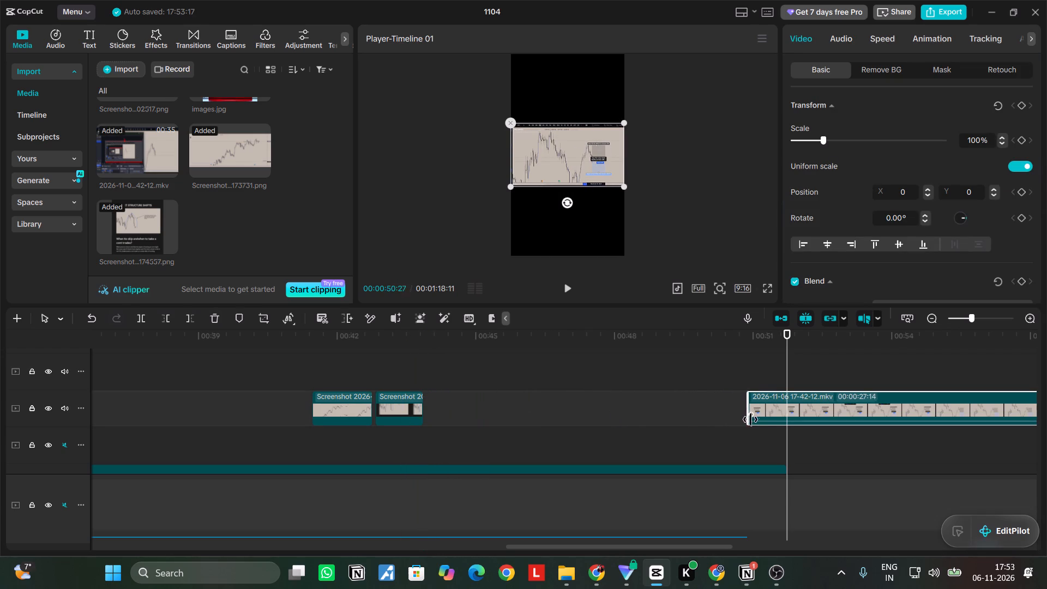
{"action": "left_click_drag", "start_coordinate": [750, 419], "coordinate": [821, 427]}
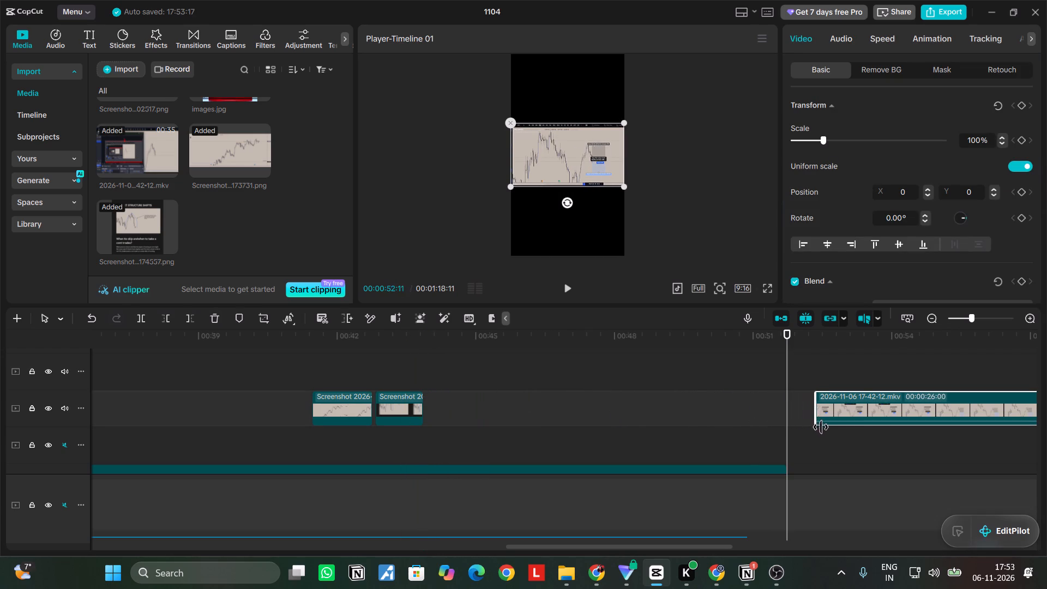
{"action": "left_click_drag", "start_coordinate": [821, 427], "coordinate": [882, 438]}
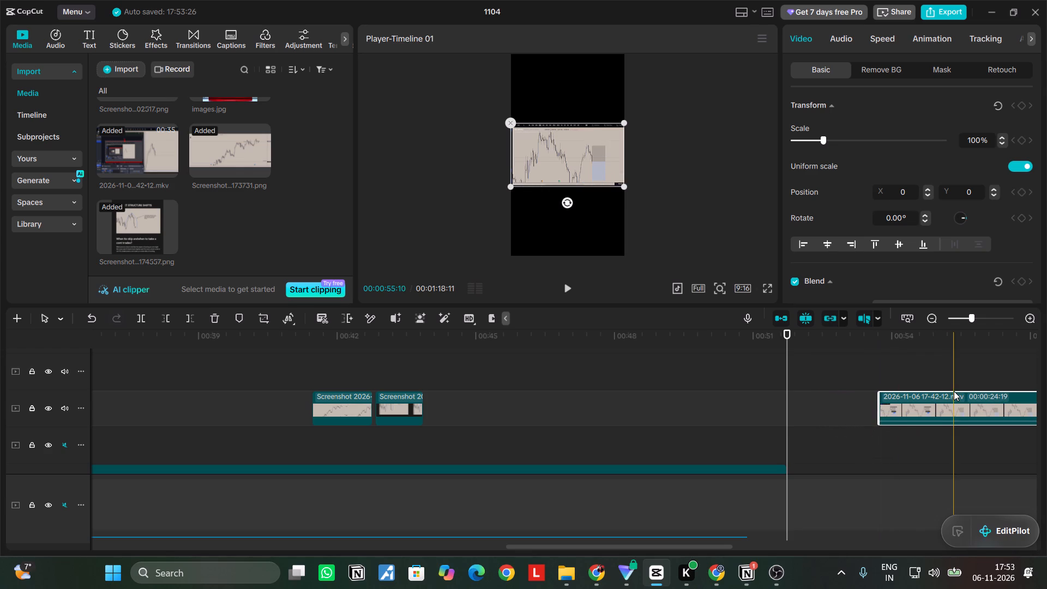
Move the trimmed chart recording back to start directly after the notes screenshot clip, on the same track.
{"action": "left_click_drag", "start_coordinate": [955, 393], "coordinate": [508, 396]}
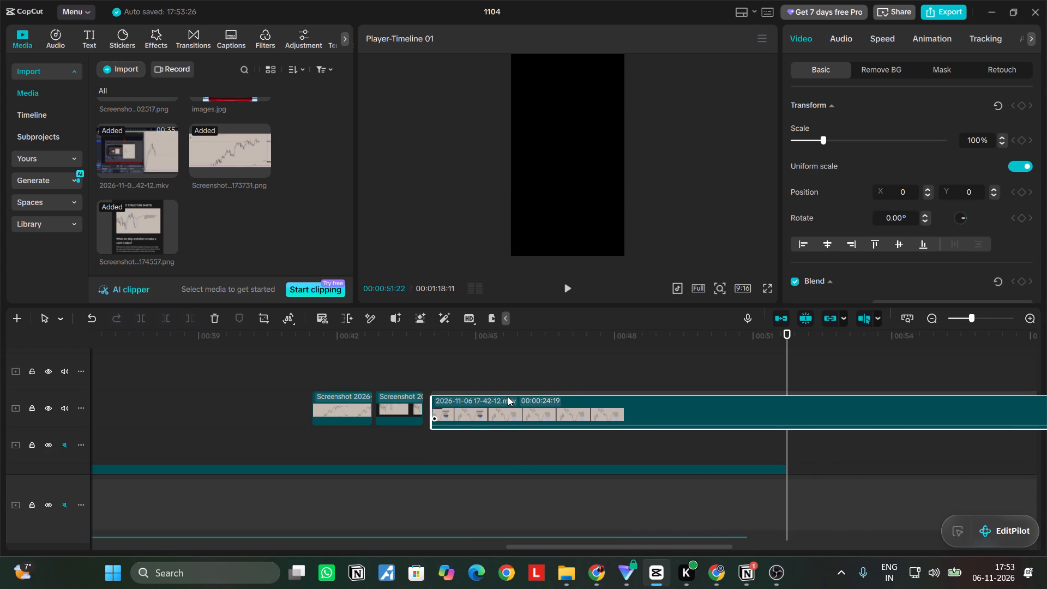
{"action": "left_click_drag", "start_coordinate": [508, 396], "coordinate": [498, 392]}
{"action": "left_click_drag", "start_coordinate": [523, 398], "coordinate": [527, 407]}
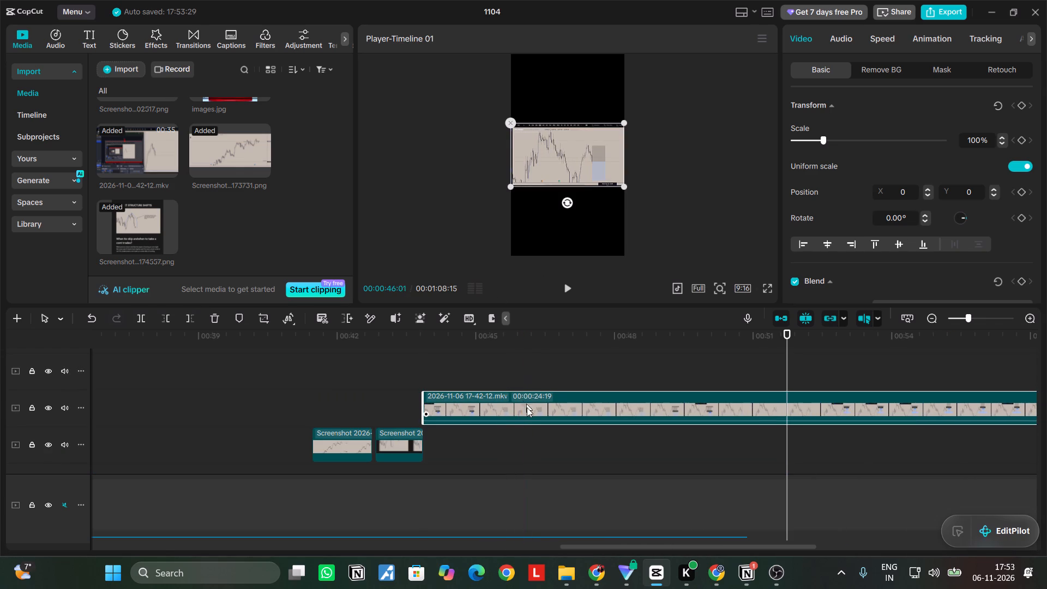
{"action": "left_click_drag", "start_coordinate": [527, 407], "coordinate": [527, 436]}
Switch to OBS Studio and close its window.
{"action": "left_click", "coordinate": [771, 576]}
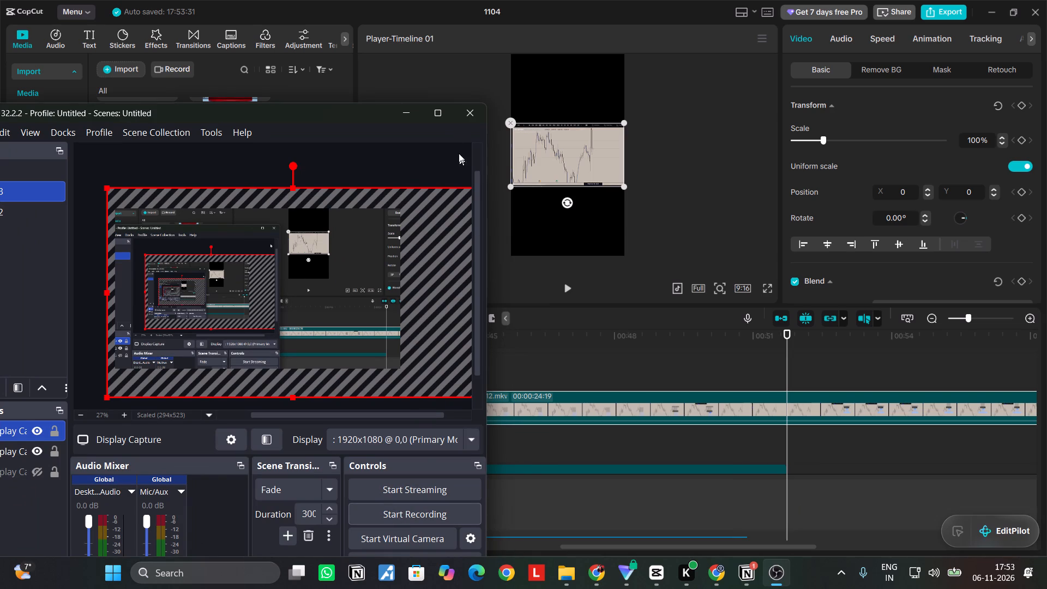
{"action": "left_click", "coordinate": [460, 117]}
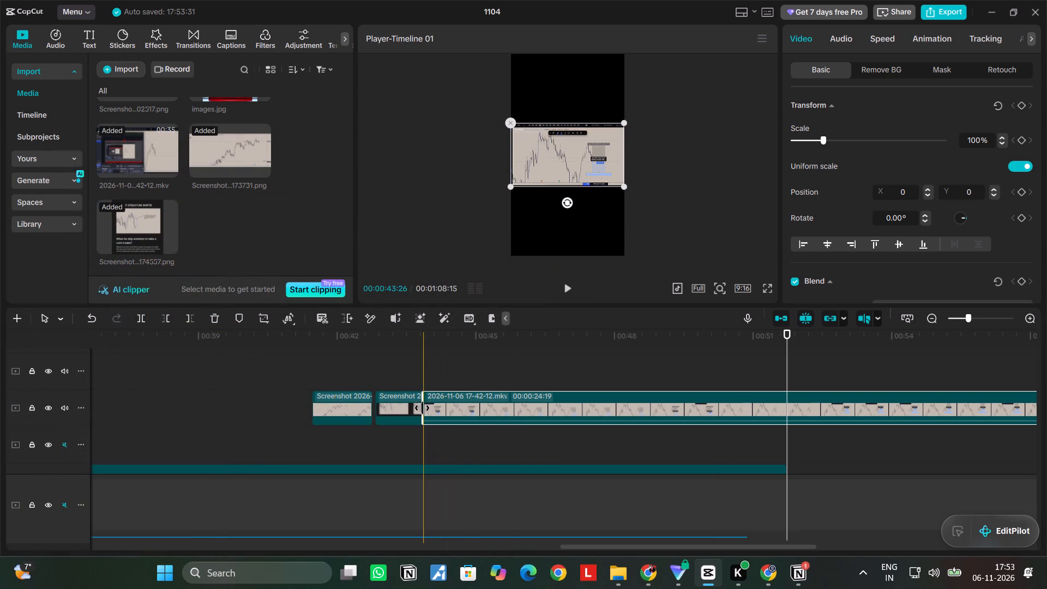
Trim the start of the chart recording further until its duration is 00:00:21:18.
{"action": "left_click_drag", "start_coordinate": [422, 408], "coordinate": [470, 427]}
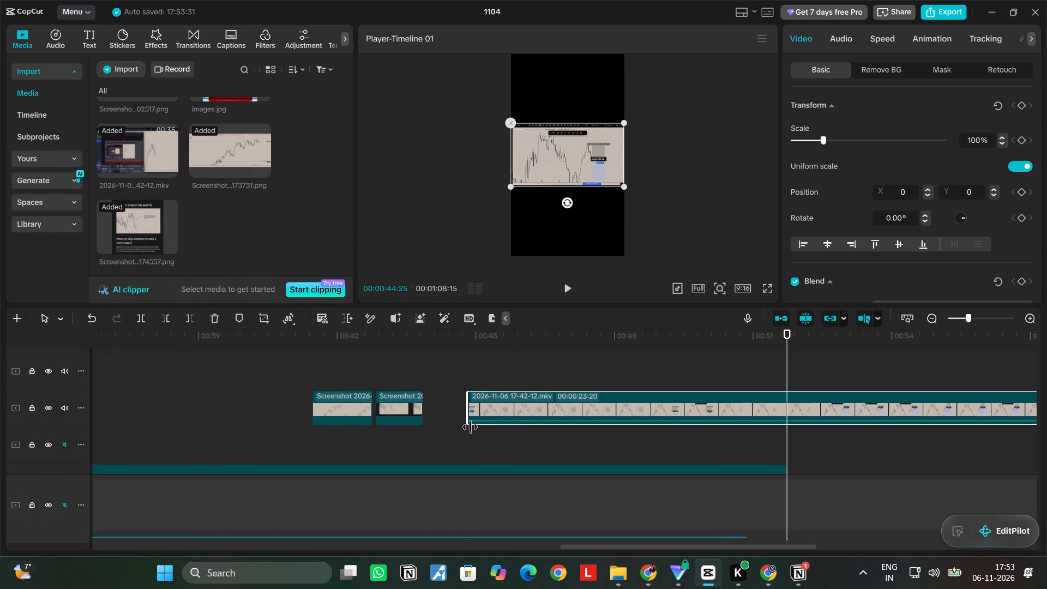
{"action": "left_click_drag", "start_coordinate": [470, 427], "coordinate": [507, 434]}
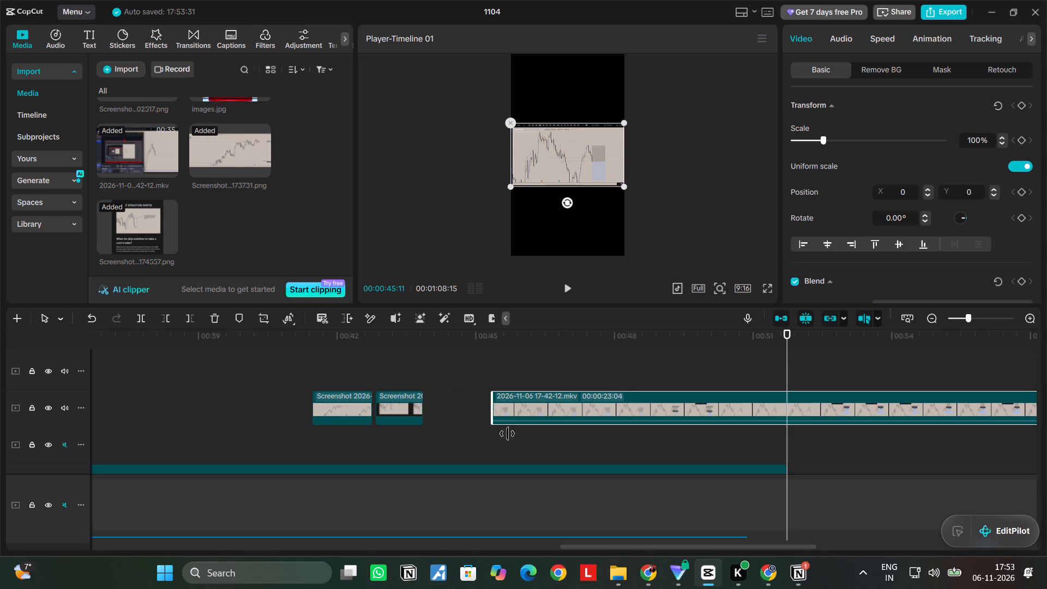
{"action": "left_click_drag", "start_coordinate": [507, 434], "coordinate": [586, 429]}
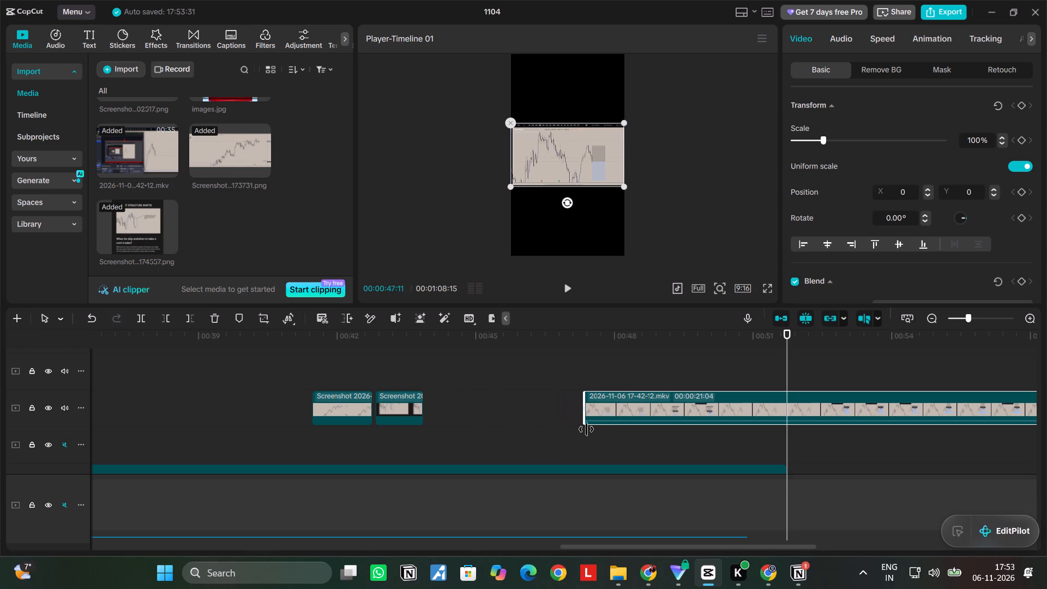
{"action": "left_click_drag", "start_coordinate": [586, 429], "coordinate": [565, 426]}
Play the trimmed chart recording from before its start and split it at about 00:00:48:02.
{"action": "left_click", "coordinate": [571, 284]}
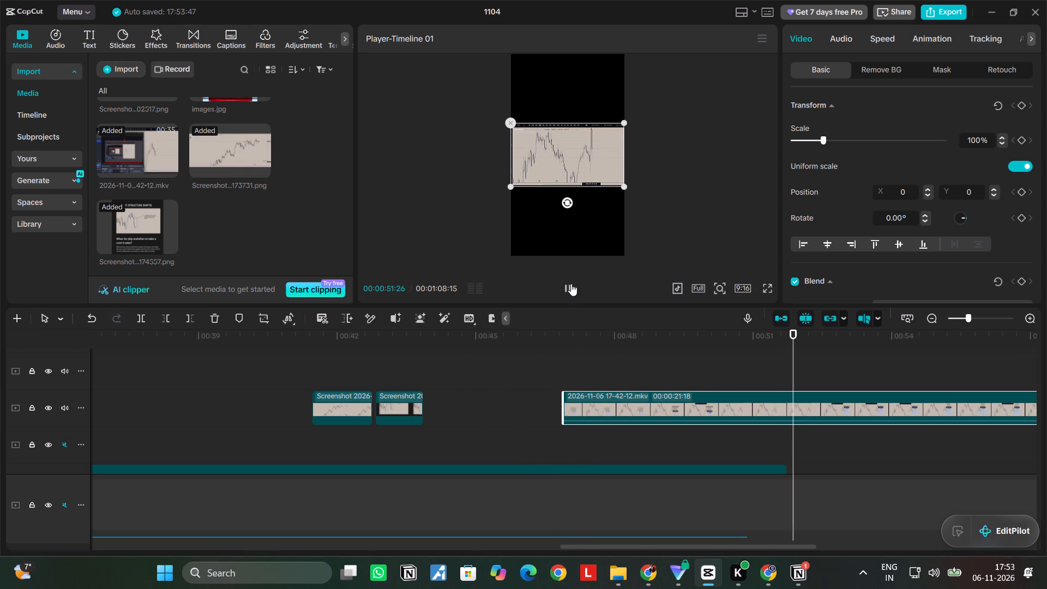
{"action": "left_click_drag", "start_coordinate": [839, 377], "coordinate": [538, 384]}
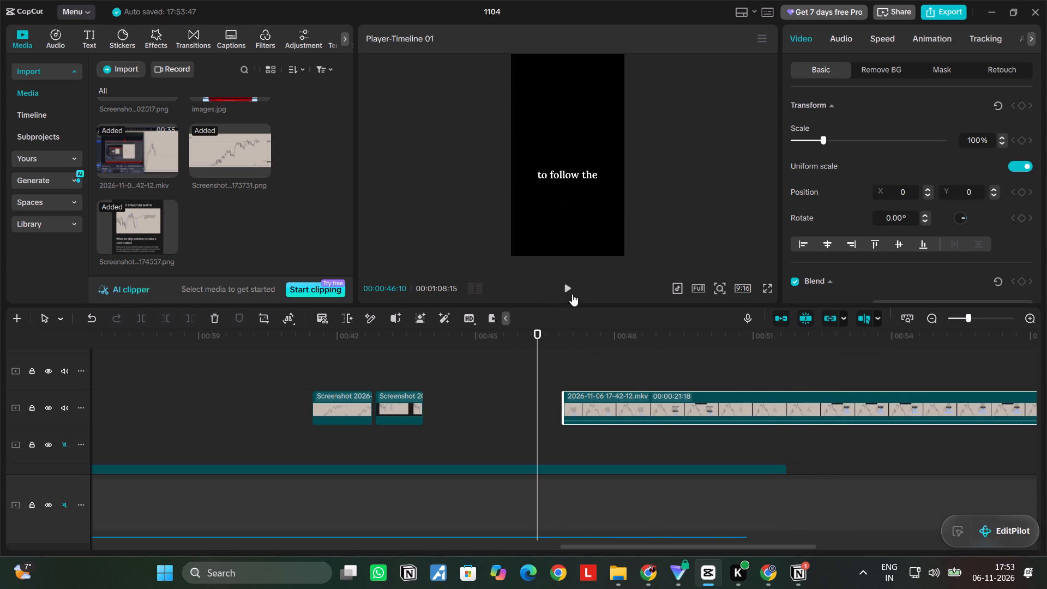
{"action": "left_click", "coordinate": [572, 294]}
{"action": "left_click", "coordinate": [572, 291]}
{"action": "left_click", "coordinate": [572, 291]}
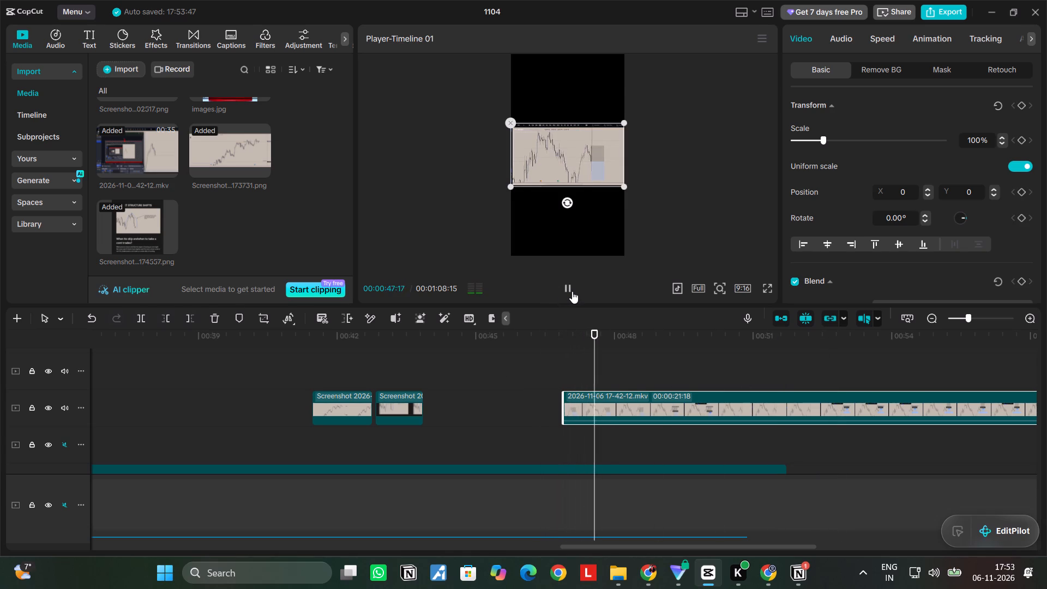
{"action": "left_click", "coordinate": [572, 291]}
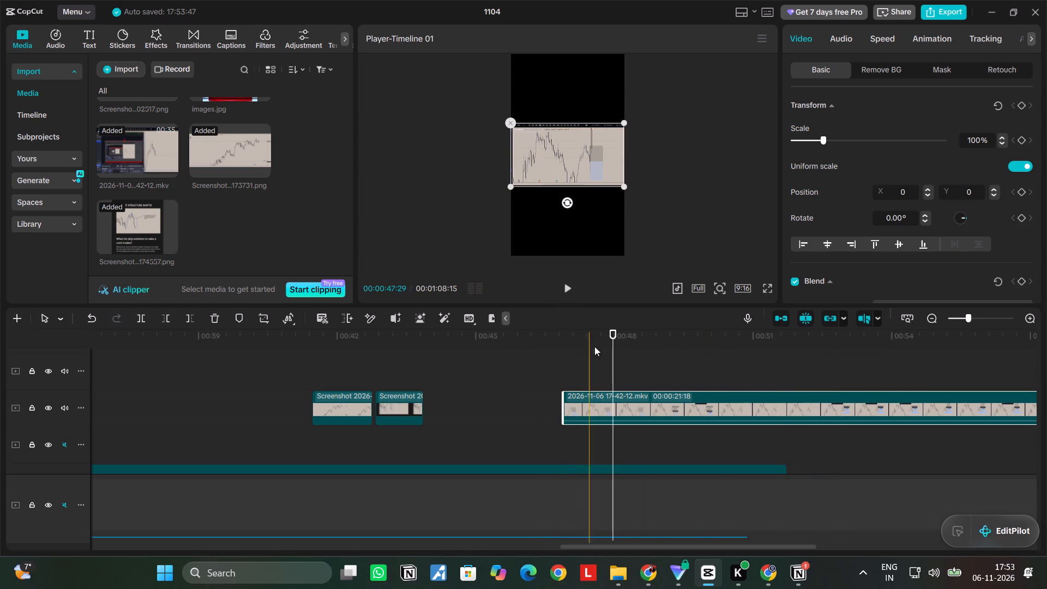
{"action": "key", "text": "ctrl+b"}
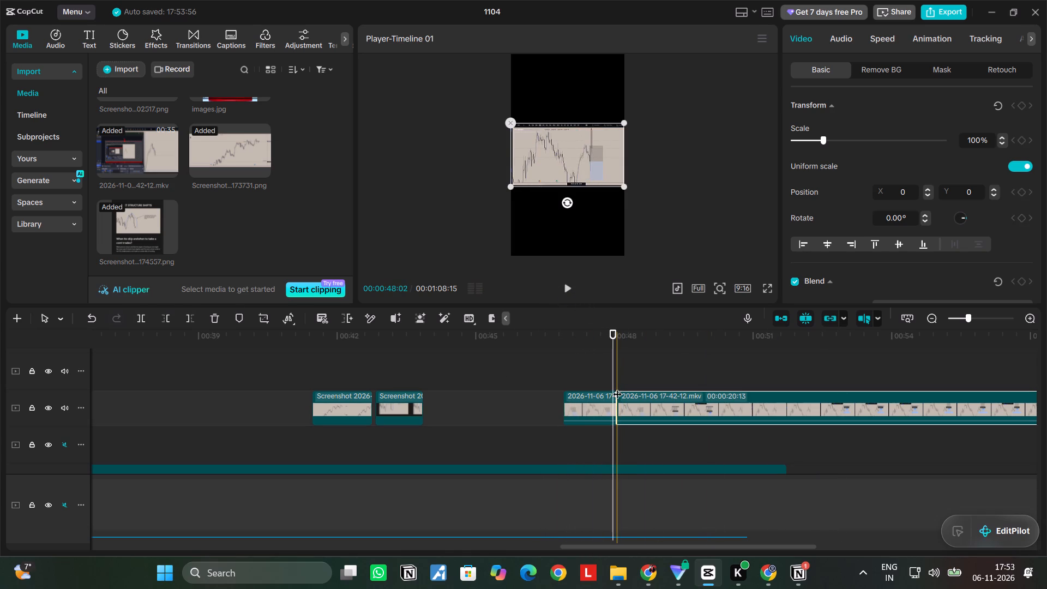
Move the short first piece of the split recording to directly after the notes screenshot clip.
{"action": "left_click", "coordinate": [598, 390]}
{"action": "left_click", "coordinate": [598, 393]}
{"action": "left_click_drag", "start_coordinate": [595, 395], "coordinate": [456, 395]}
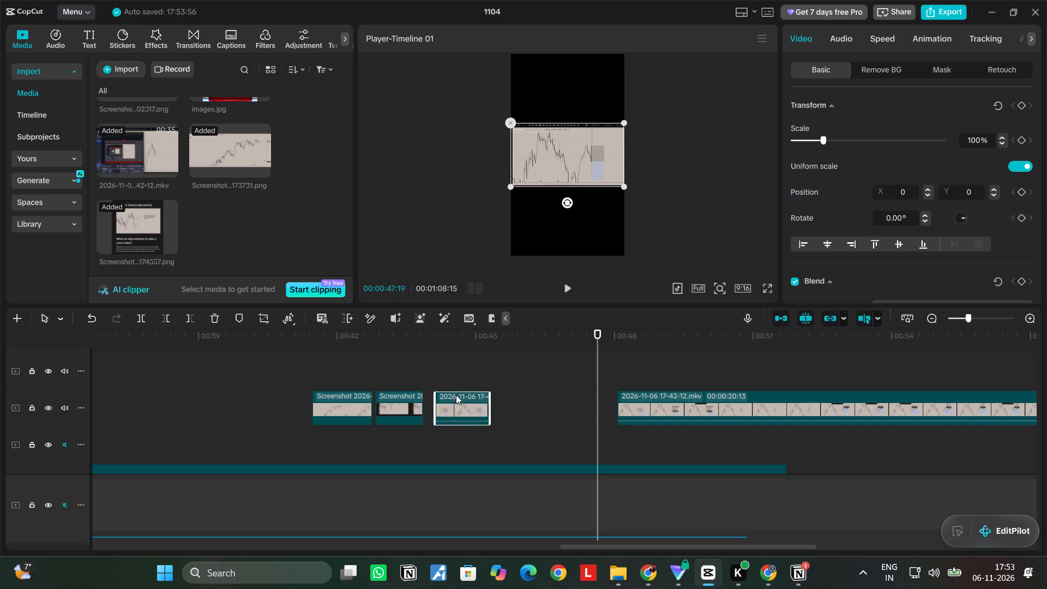
{"action": "left_click_drag", "start_coordinate": [456, 395], "coordinate": [459, 396]}
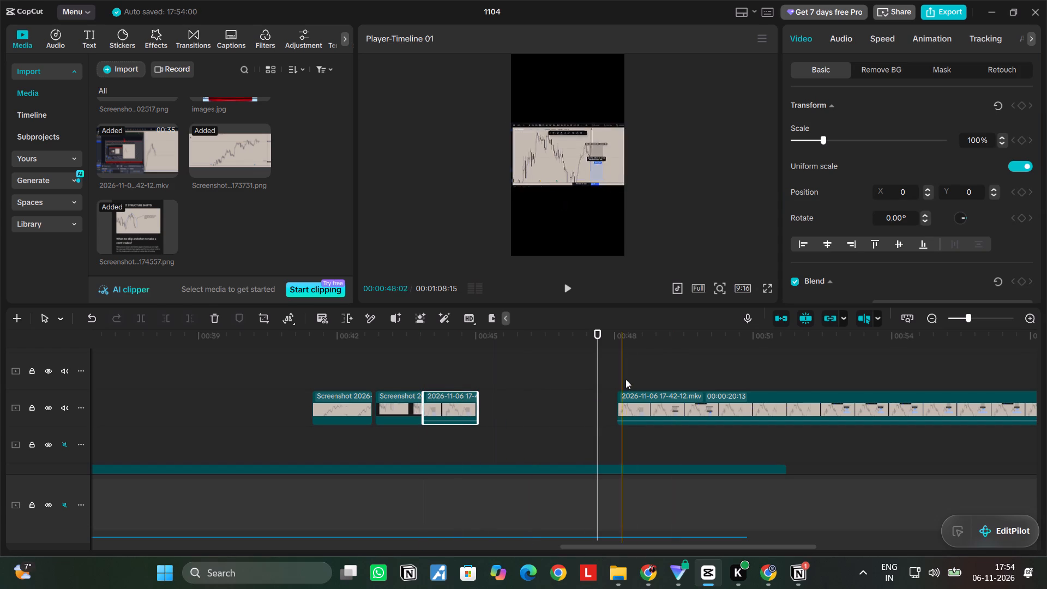
Play through the remaining chart recording in search of the next usable moment and split it at 00:01:03:05.
{"action": "left_click", "coordinate": [569, 289]}
{"action": "left_click", "coordinate": [569, 289]}
{"action": "left_click", "coordinate": [569, 289]}
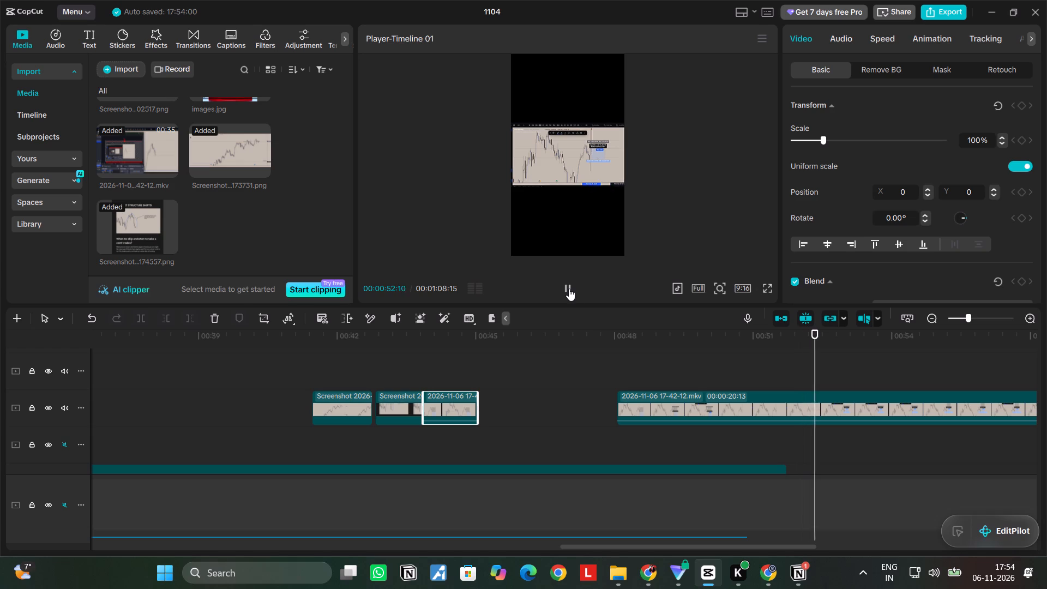
{"action": "double_click", "coordinate": [569, 289]}
{"action": "double_click", "coordinate": [569, 289]}
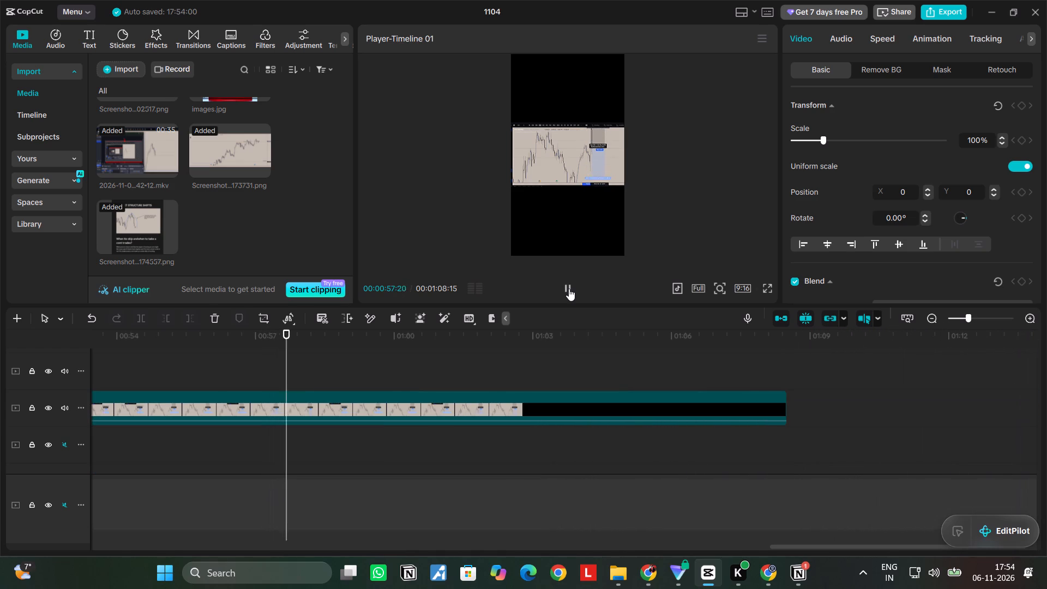
{"action": "left_click", "coordinate": [569, 289]}
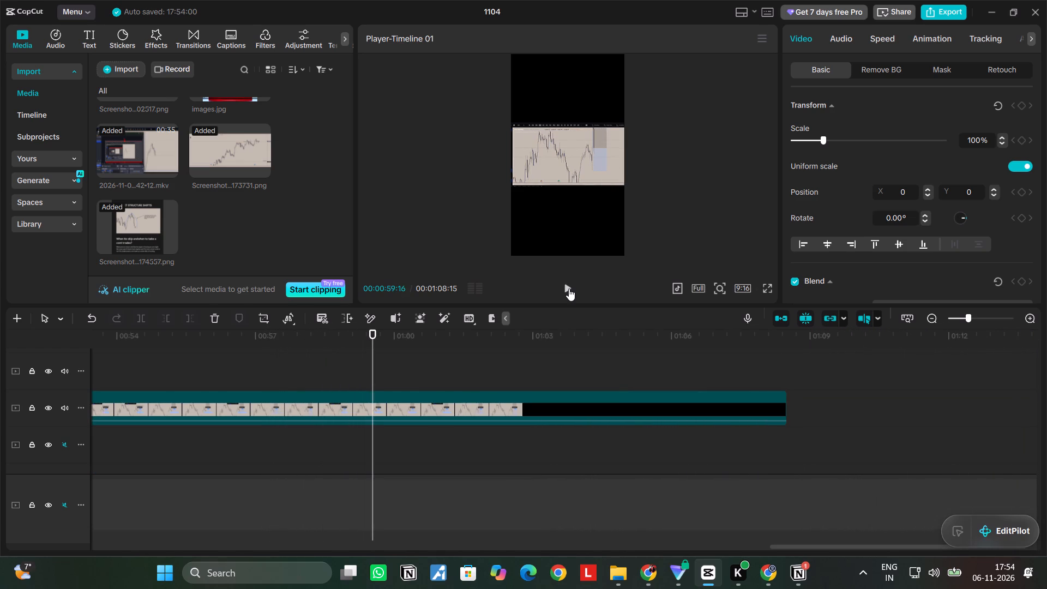
{"action": "double_click", "coordinate": [569, 289]}
{"action": "left_click", "coordinate": [569, 289]}
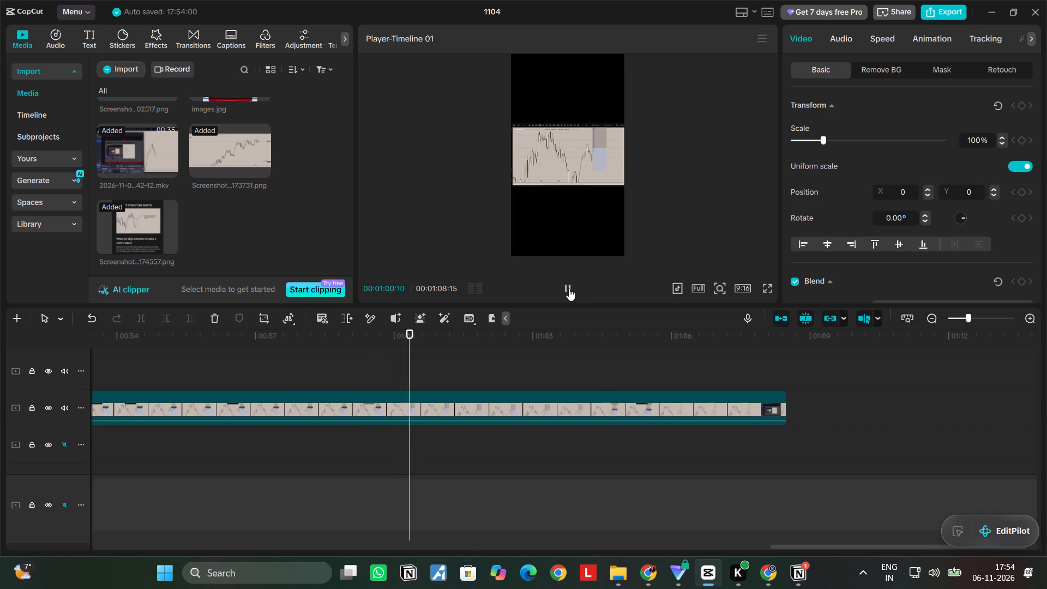
{"action": "left_click", "coordinate": [569, 289]}
{"action": "triple_click", "coordinate": [569, 289]}
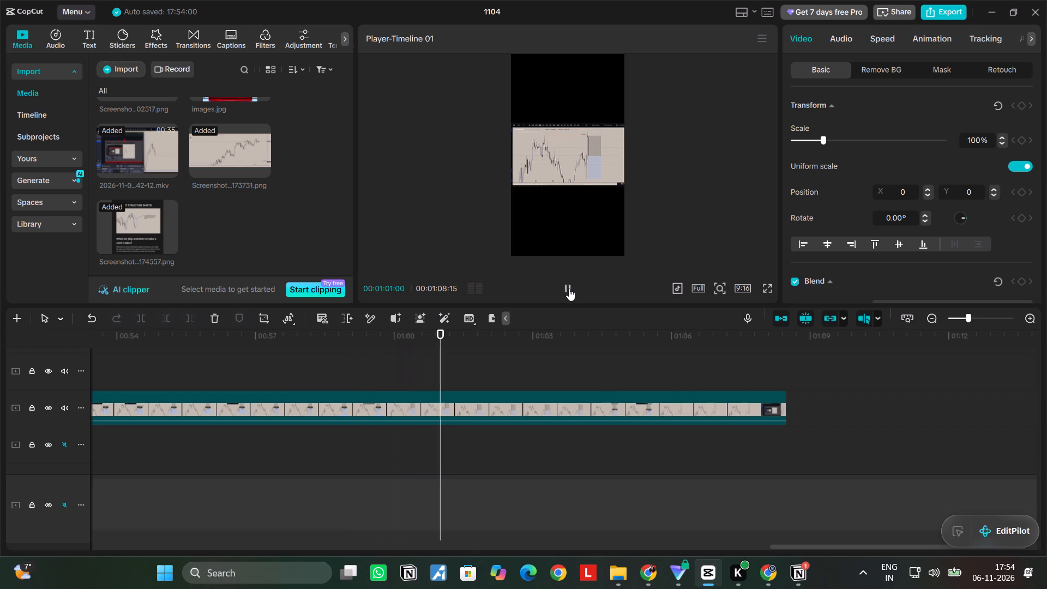
{"action": "left_click", "coordinate": [569, 289]}
{"action": "double_click", "coordinate": [569, 289]}
{"action": "double_click", "coordinate": [569, 289]}
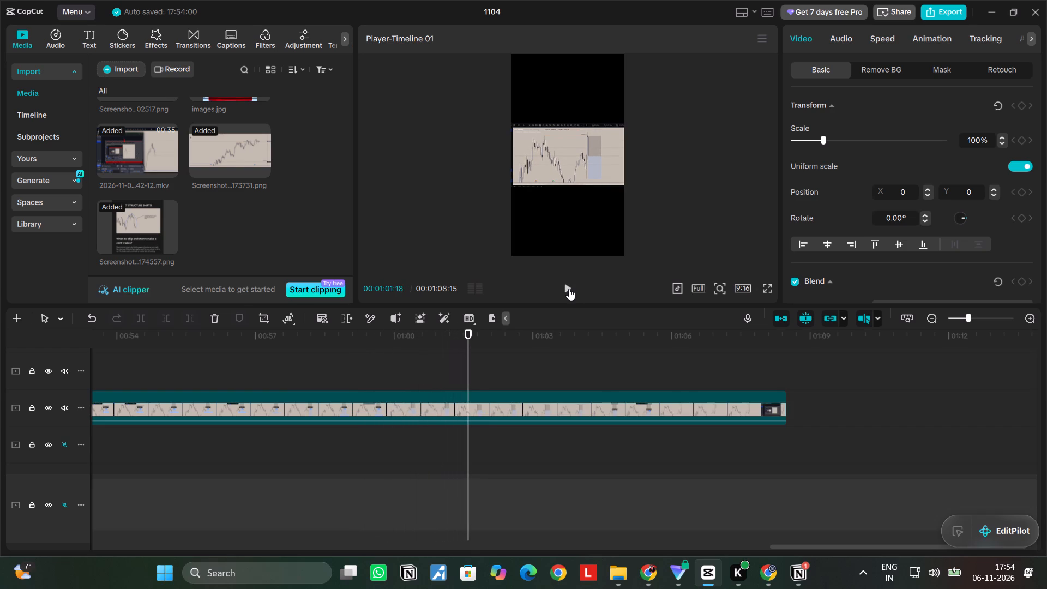
{"action": "double_click", "coordinate": [569, 289]}
{"action": "triple_click", "coordinate": [569, 289]}
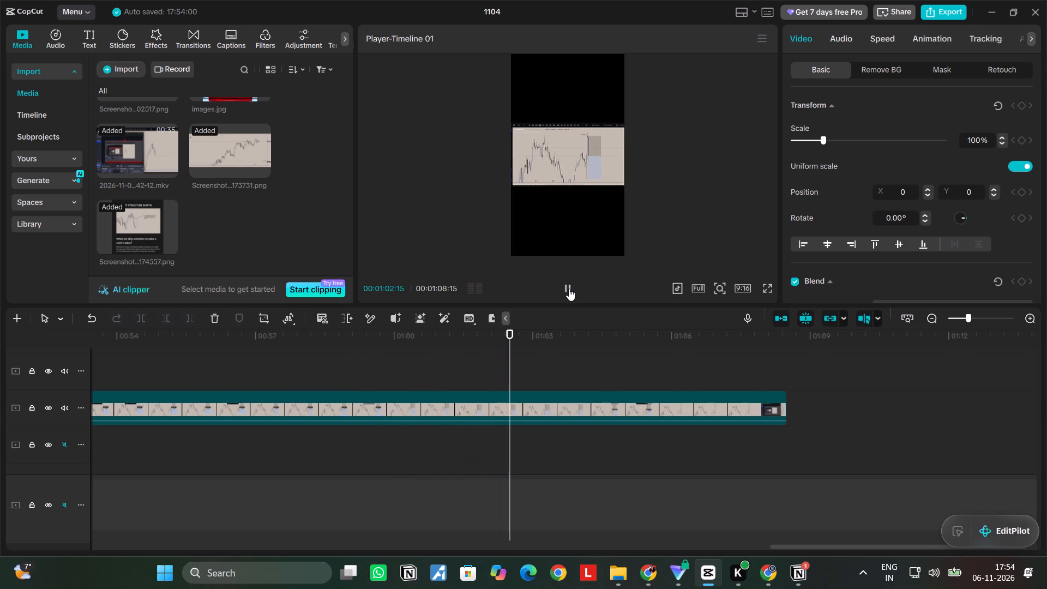
{"action": "left_click", "coordinate": [569, 289]}
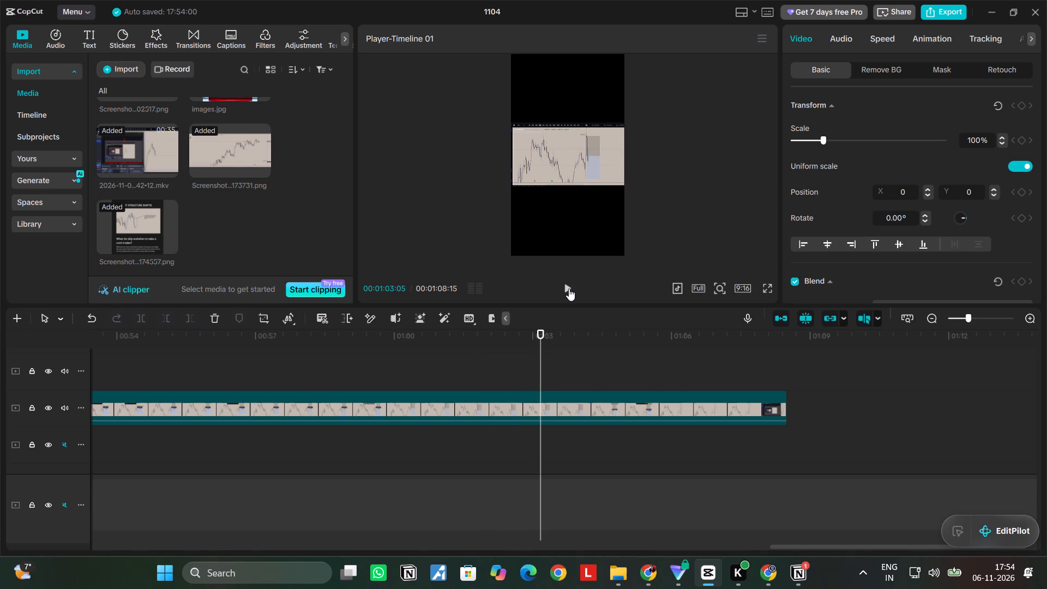
{"action": "key", "text": "ctrl+b"}
{"action": "left_click", "coordinate": [547, 398]}
{"action": "key", "text": "ctrl+b"}
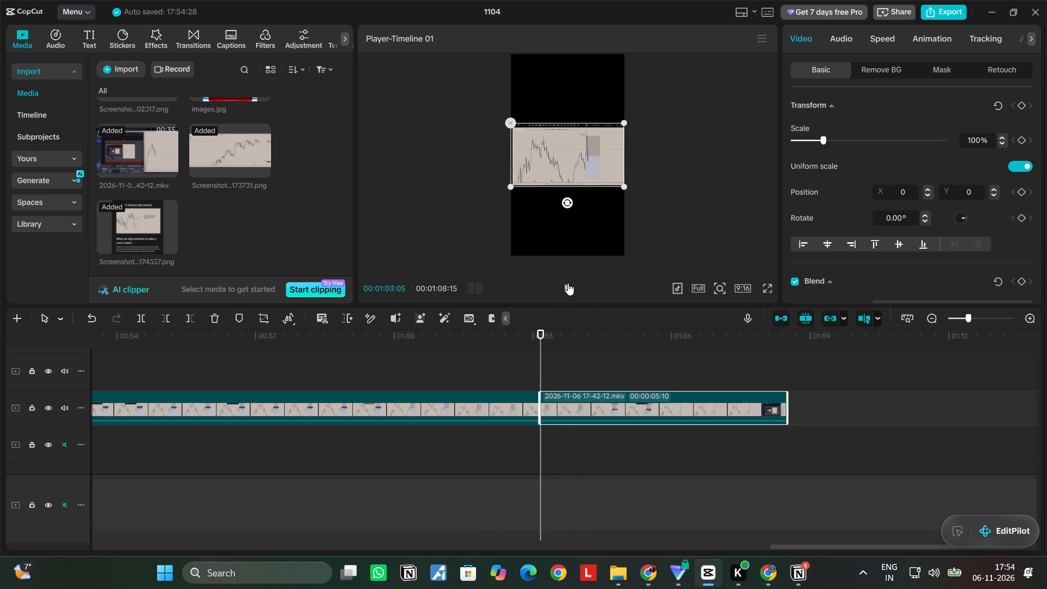
Replay from the 00:01:03:05 cut and split the recording again at 00:01:03:22 to isolate a short section.
{"action": "left_click", "coordinate": [564, 287]}
{"action": "left_click", "coordinate": [564, 287]}
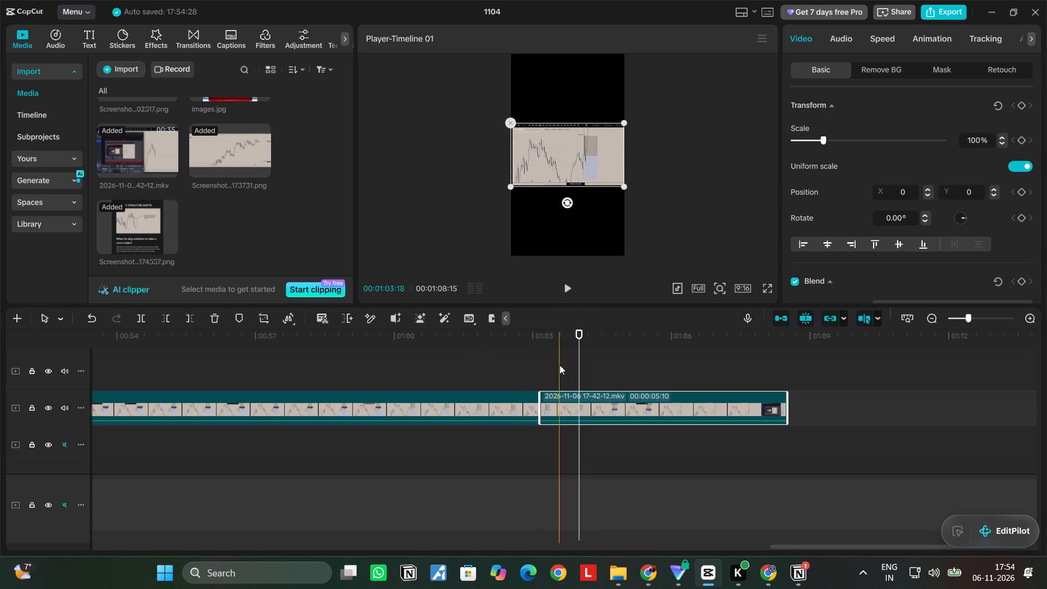
{"action": "left_click_drag", "start_coordinate": [583, 350], "coordinate": [558, 350]}
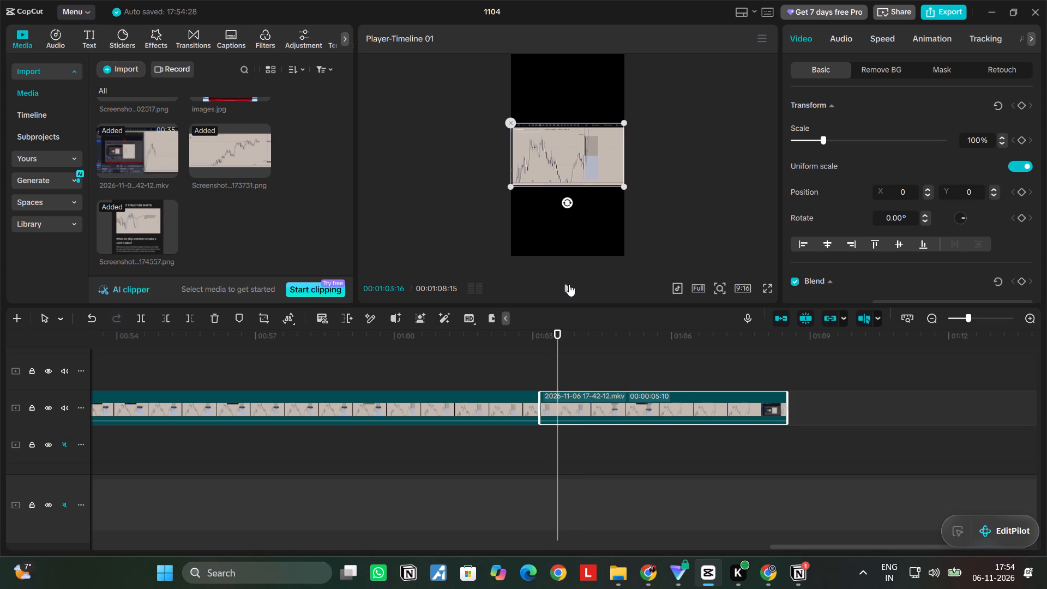
{"action": "left_click_drag", "start_coordinate": [560, 343], "coordinate": [544, 343]}
{"action": "left_click", "coordinate": [564, 289]}
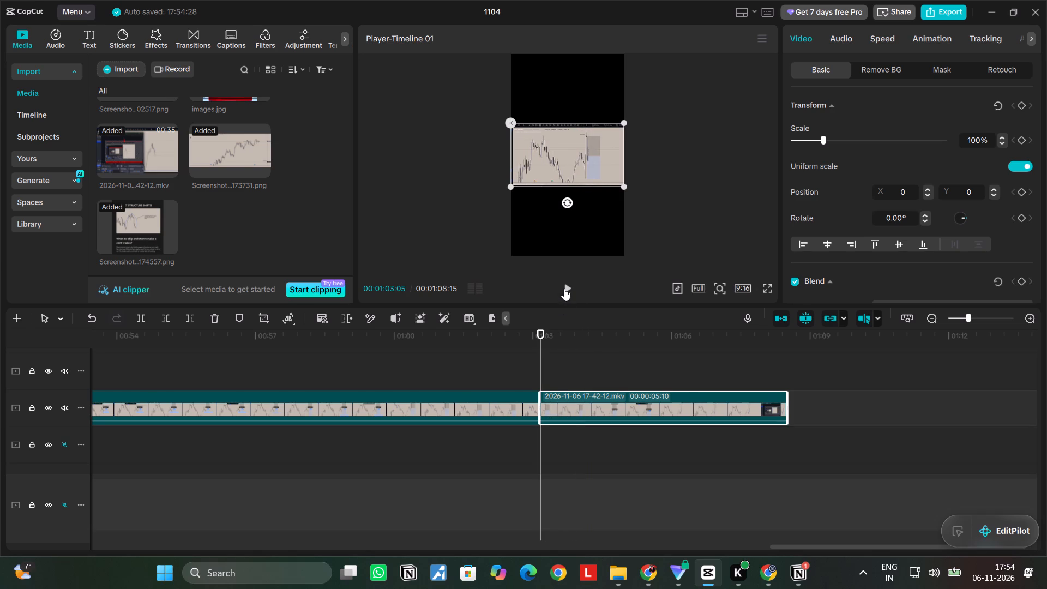
{"action": "left_click", "coordinate": [564, 289]}
{"action": "key", "text": "ctrl+b"}
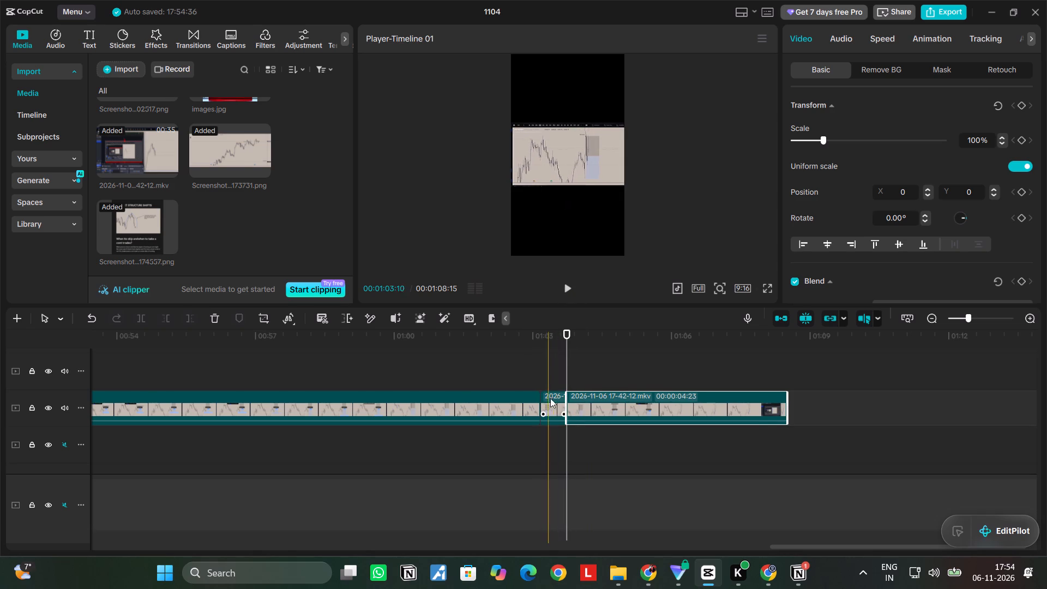
Move the isolated short section to just after the first short recording piece, at about 00:00:45.
{"action": "left_click_drag", "start_coordinate": [556, 392], "coordinate": [66, 401]}
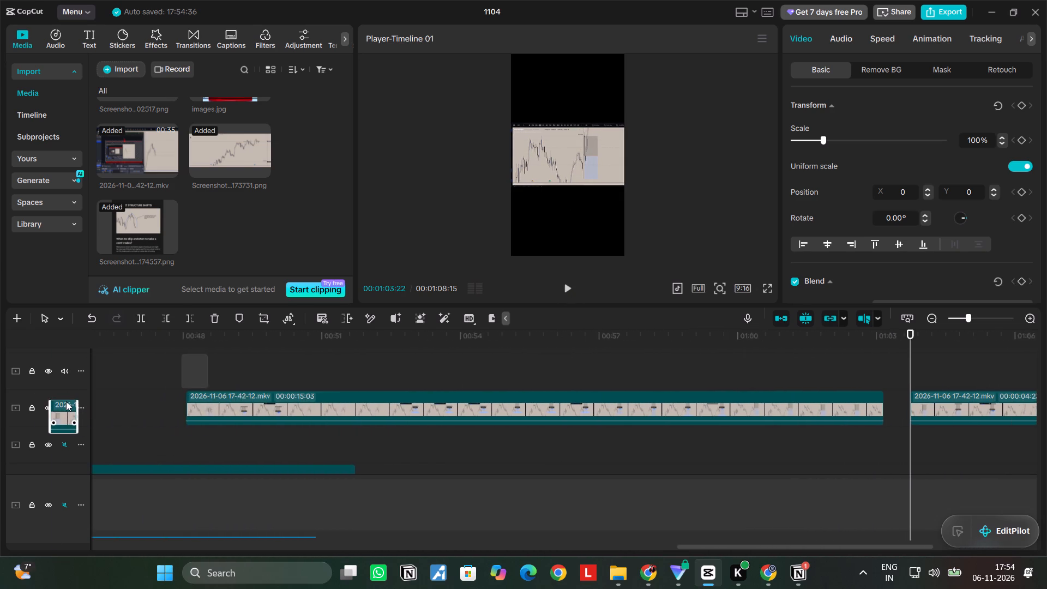
{"action": "left_click_drag", "start_coordinate": [66, 401], "coordinate": [129, 396]}
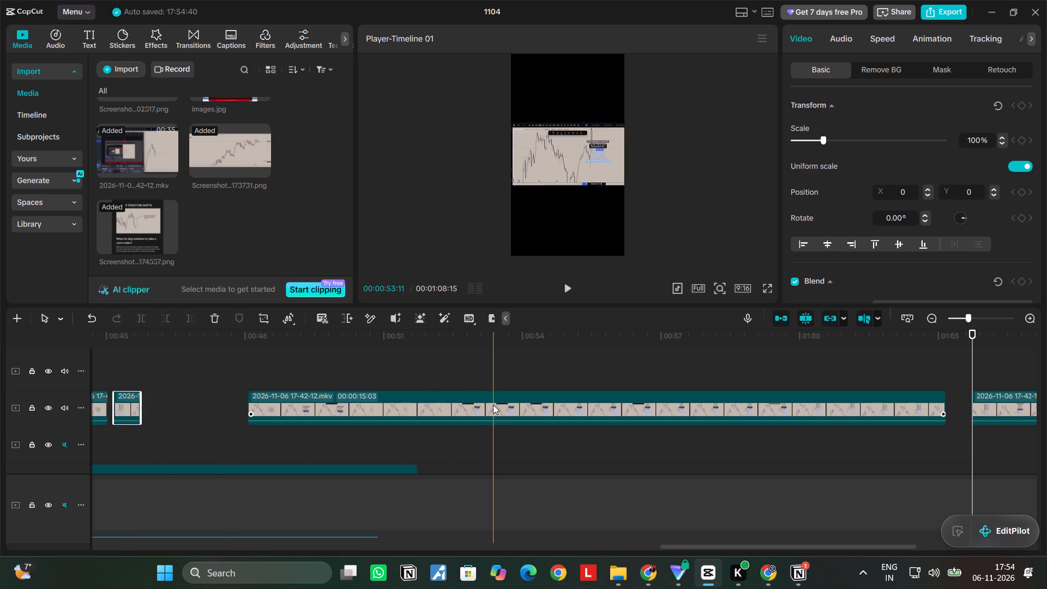
Delete the 00:00:15:03 leftover recording section that starts at about 00:00:48.
{"action": "left_click", "coordinate": [494, 405]}
{"action": "key", "text": "Delete"}
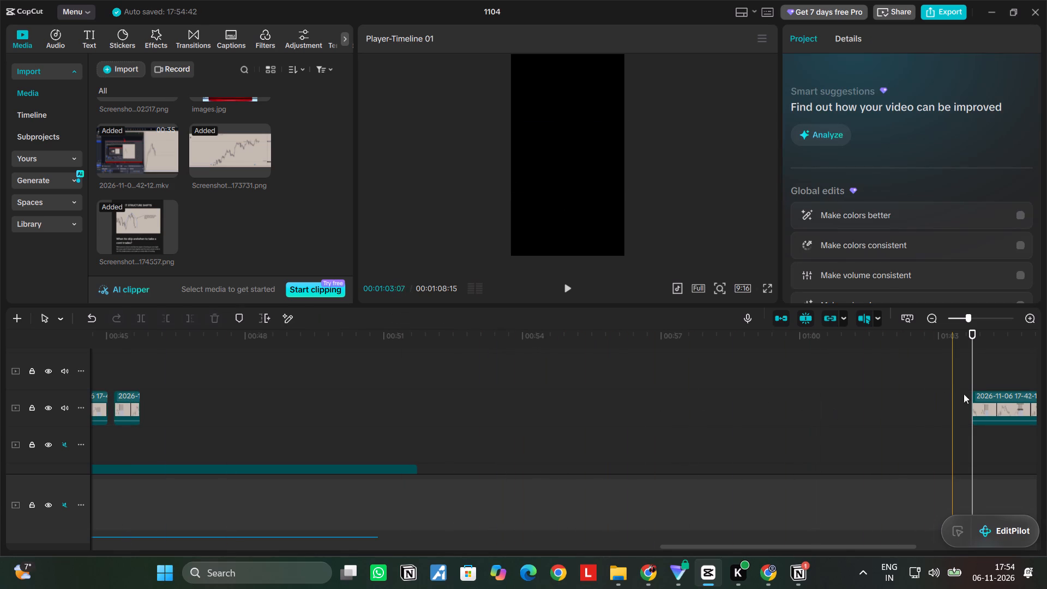
Delete the remaining end section of the chart recording that starts at about 00:01:03:22.
{"action": "left_click", "coordinate": [982, 402]}
{"action": "key", "text": "Delete"}
Move the second short recording piece earlier so it directly follows the first recording piece at about 00:00:45.
{"action": "left_click_drag", "start_coordinate": [463, 406], "coordinate": [459, 406]}
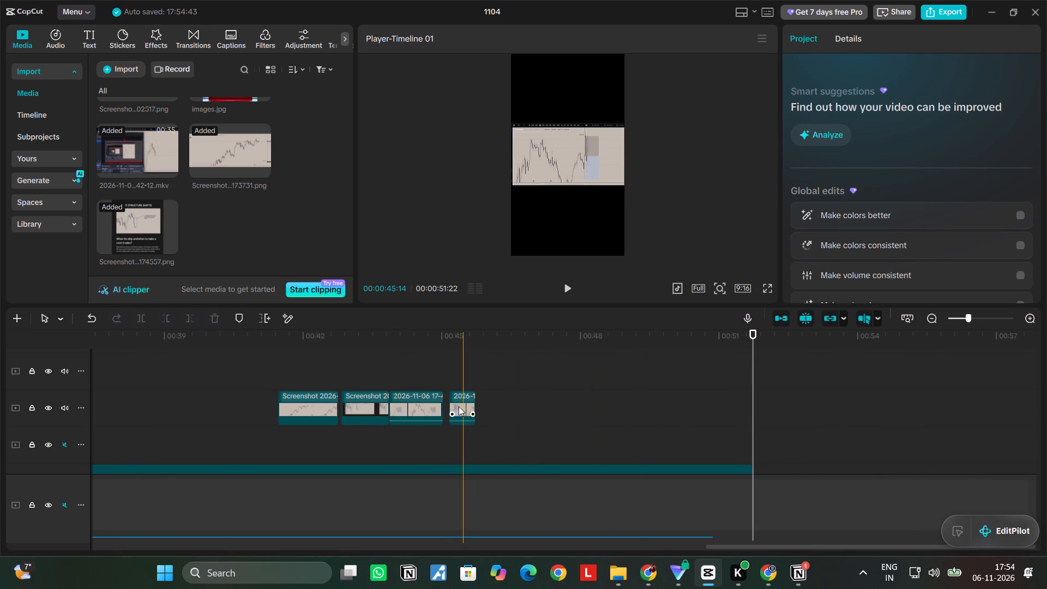
{"action": "left_click_drag", "start_coordinate": [459, 406], "coordinate": [454, 410]}
{"action": "left_click", "coordinate": [429, 409]}
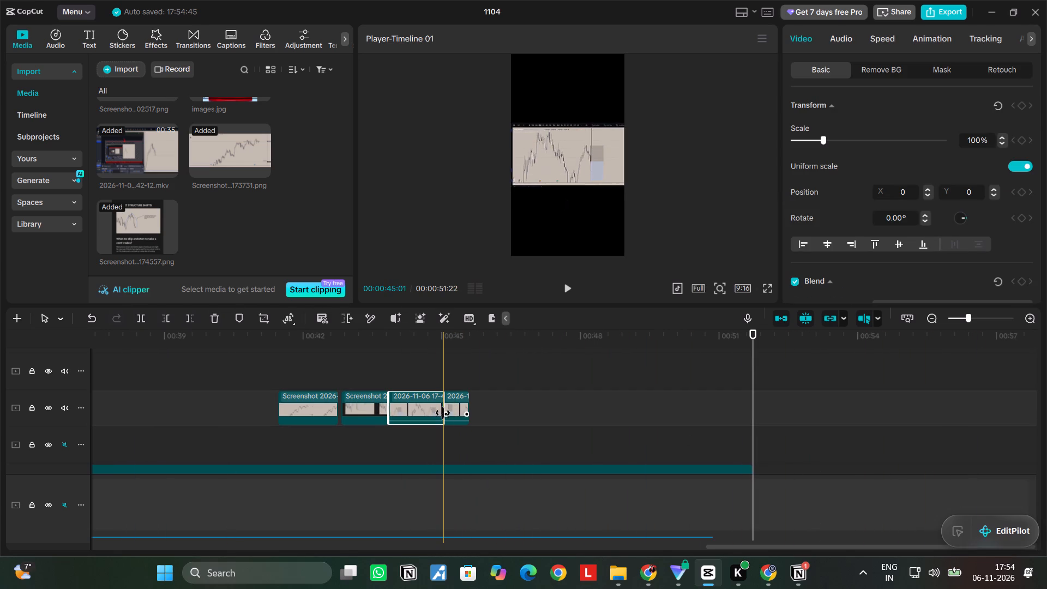
{"action": "left_click", "coordinate": [403, 363]}
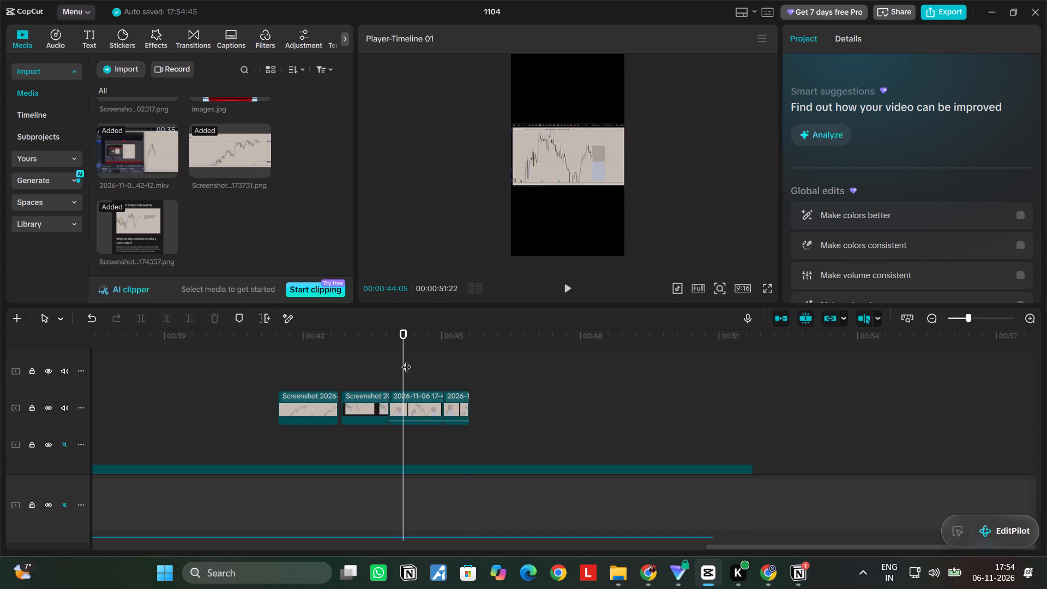
Shift the Notion notes screenshot and both recording pieces earlier so they sit back to back after the chart screenshot.
{"action": "left_click_drag", "start_coordinate": [406, 360], "coordinate": [362, 370]}
{"action": "left_click", "coordinate": [573, 289]}
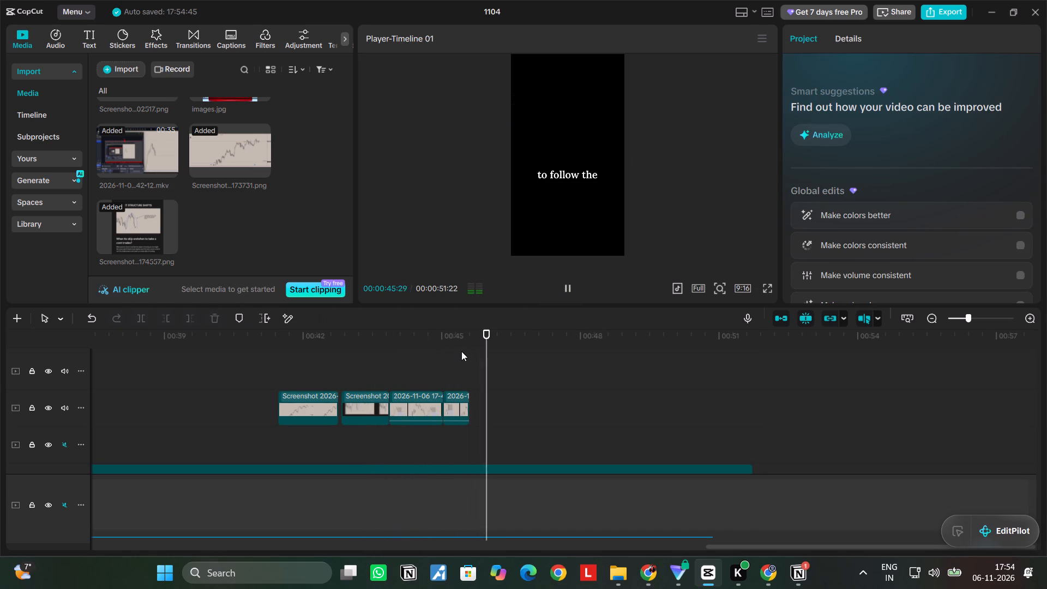
{"action": "left_click_drag", "start_coordinate": [576, 352], "coordinate": [320, 375]}
{"action": "left_click", "coordinate": [364, 405]}
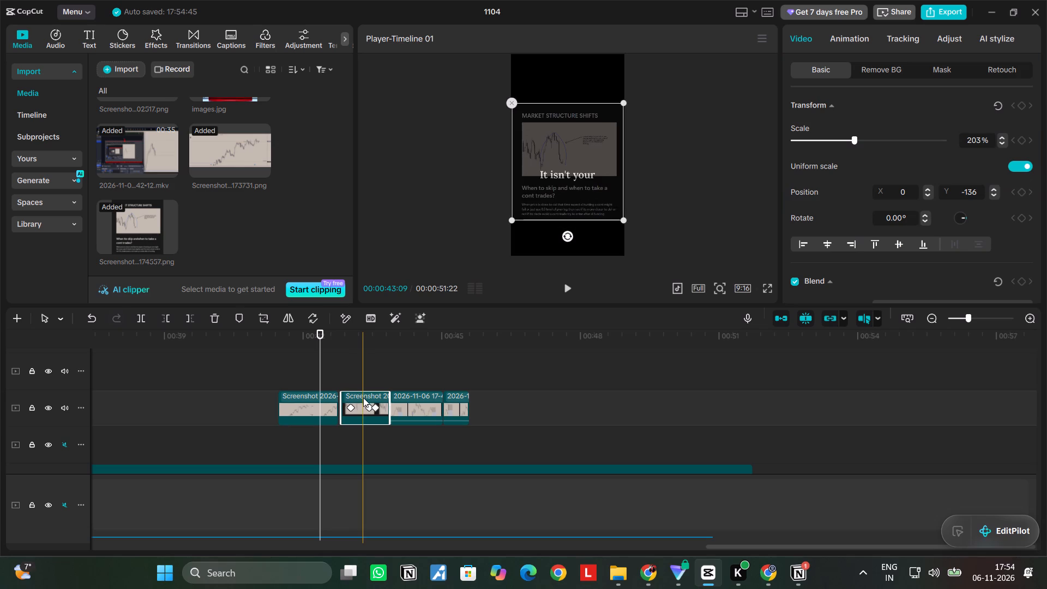
{"action": "left_click", "coordinate": [363, 396]}
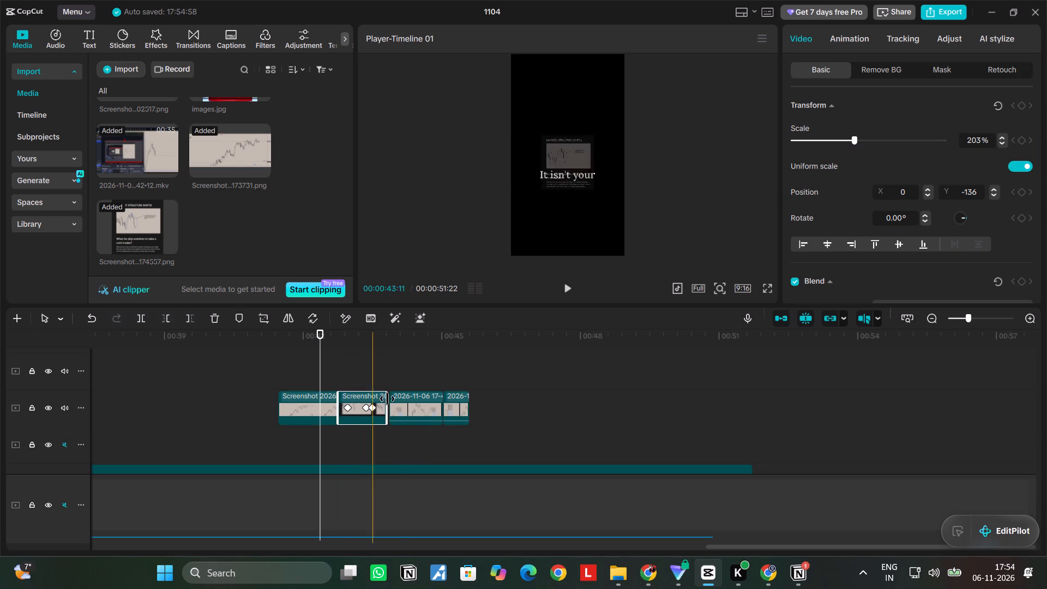
{"action": "left_click_drag", "start_coordinate": [426, 399], "coordinate": [418, 400]}
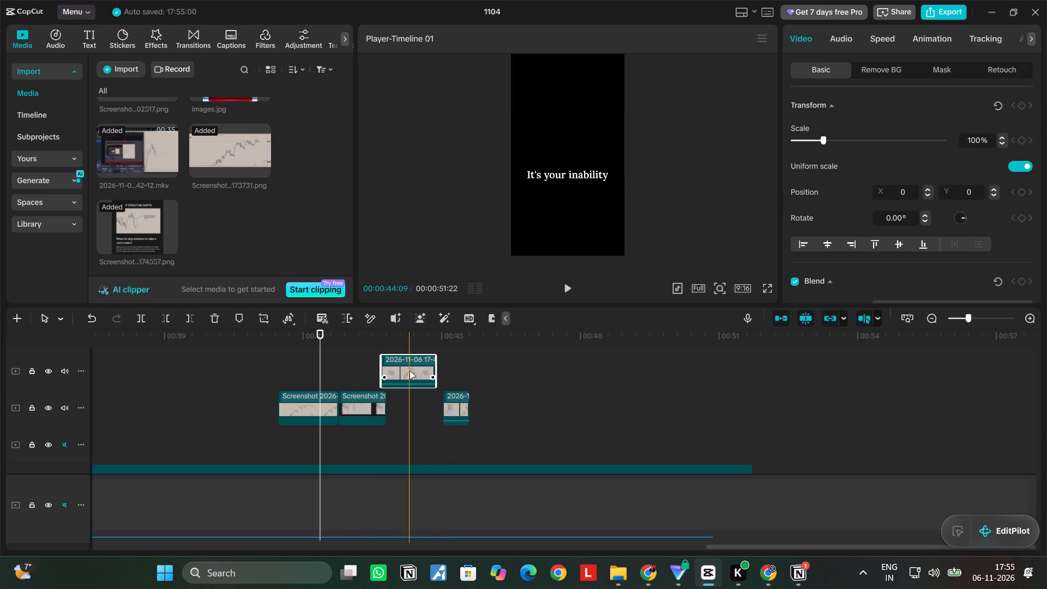
{"action": "left_click_drag", "start_coordinate": [416, 360], "coordinate": [420, 398]}
{"action": "left_click_drag", "start_coordinate": [449, 393], "coordinate": [441, 394]}
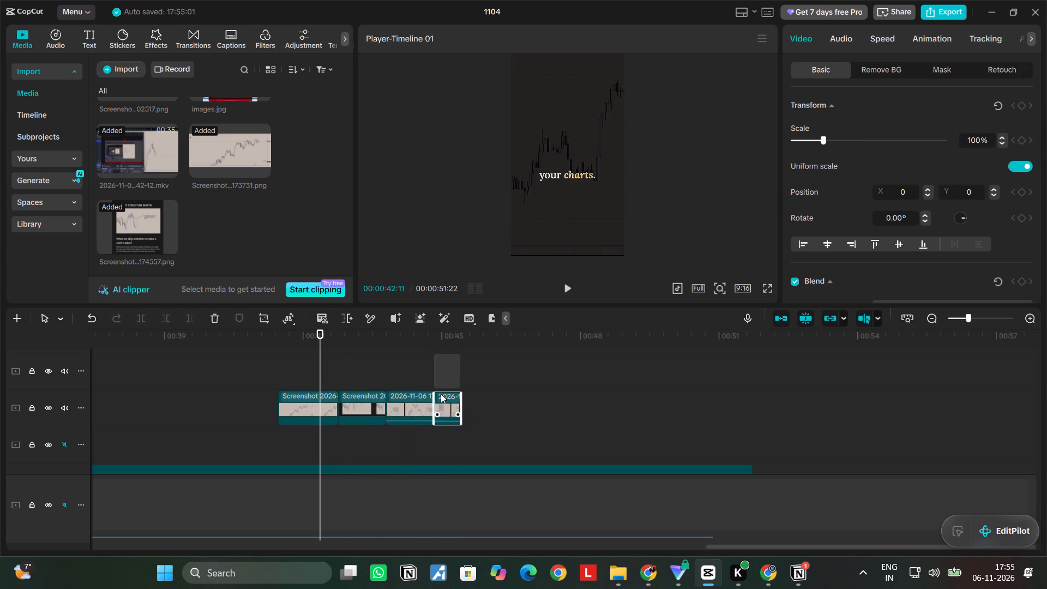
{"action": "left_click_drag", "start_coordinate": [441, 394], "coordinate": [444, 394]}
Set the opacity of both short recording pieces to 35%.
{"action": "left_click", "coordinate": [419, 395]}
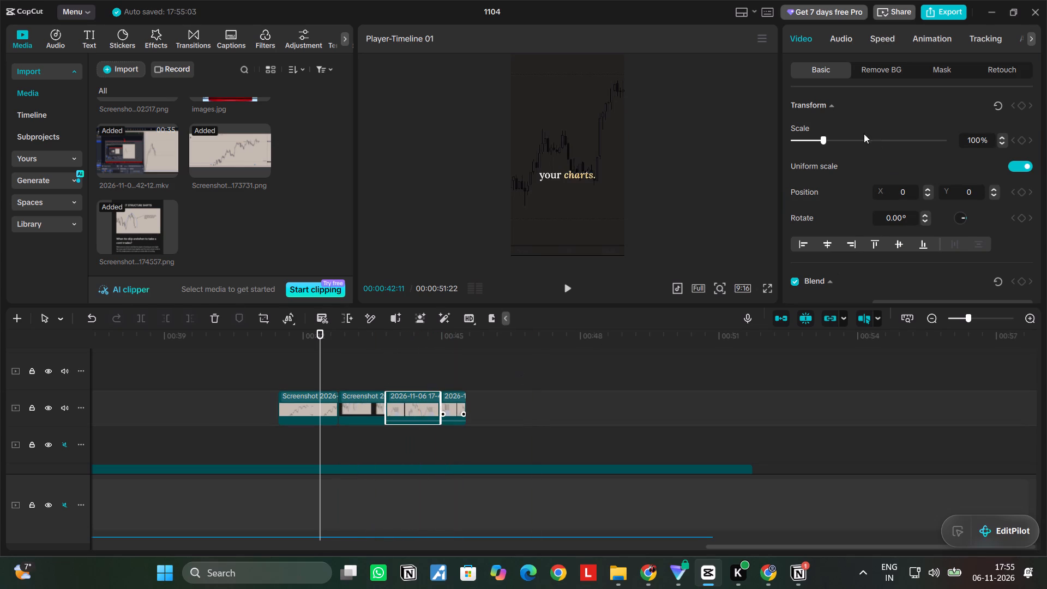
{"action": "scroll", "coordinate": [878, 203], "scroll_direction": "down", "scroll_amount": 1}
{"action": "scroll", "coordinate": [878, 203], "scroll_direction": "up", "scroll_amount": 1}
{"action": "scroll", "coordinate": [878, 203], "scroll_direction": "down", "scroll_amount": 1}
{"action": "left_click", "coordinate": [847, 277]}
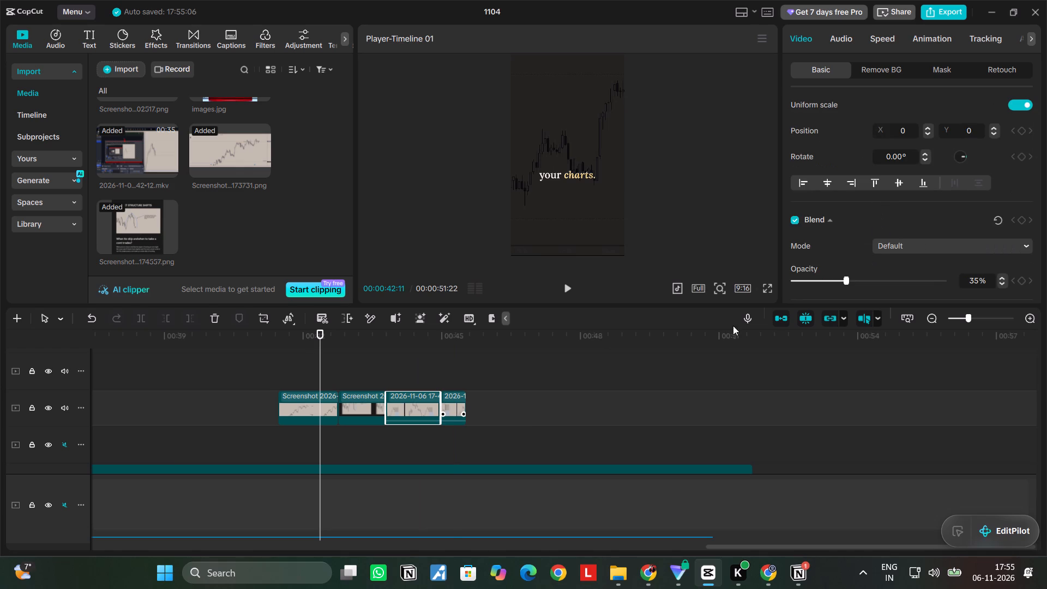
{"action": "left_click", "coordinate": [454, 399]}
{"action": "left_click", "coordinate": [852, 277]}
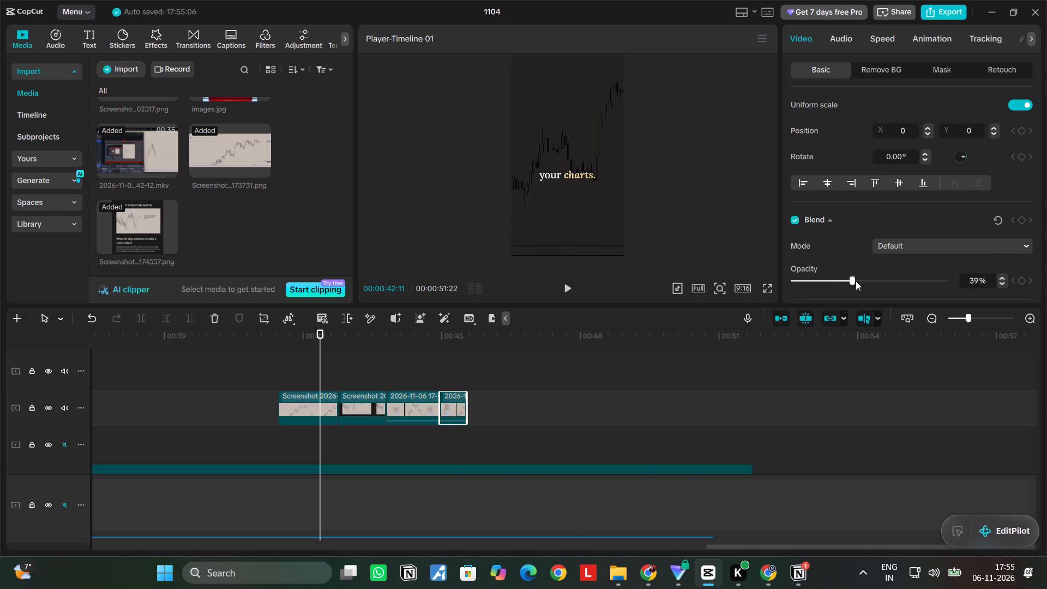
{"action": "left_click", "coordinate": [846, 282]}
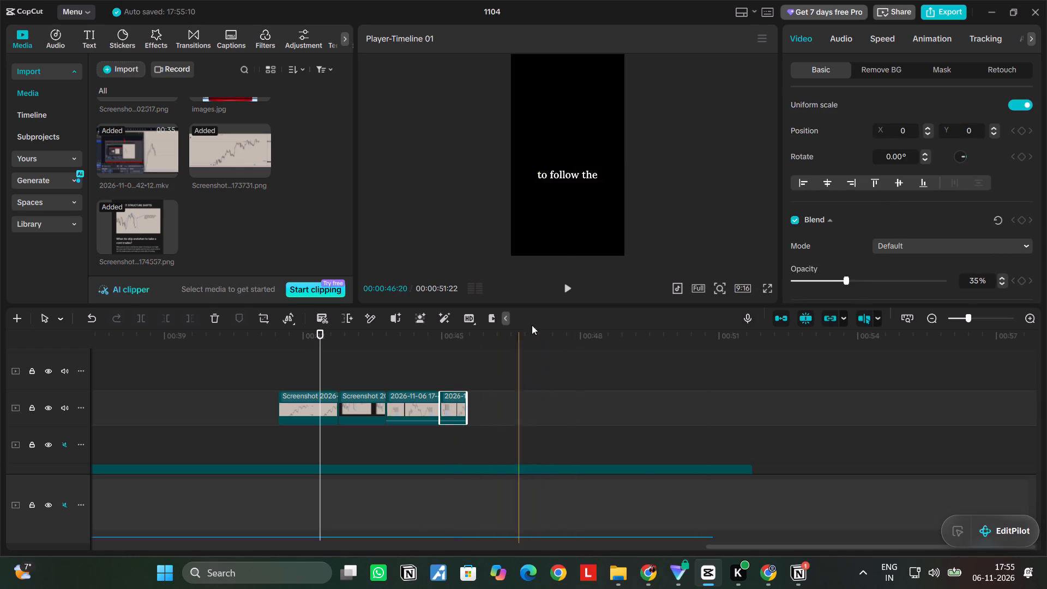
Play back the background clips from about 00:00:41 to check the faded recording pieces behind the captions.
{"action": "left_click", "coordinate": [572, 285]}
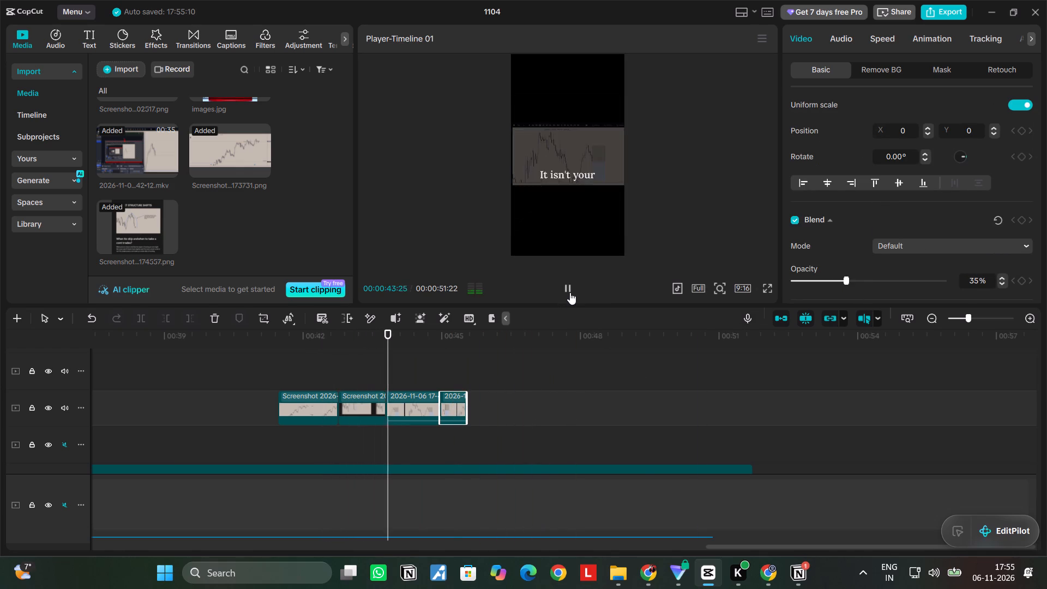
{"action": "left_click_drag", "start_coordinate": [431, 340], "coordinate": [269, 357]}
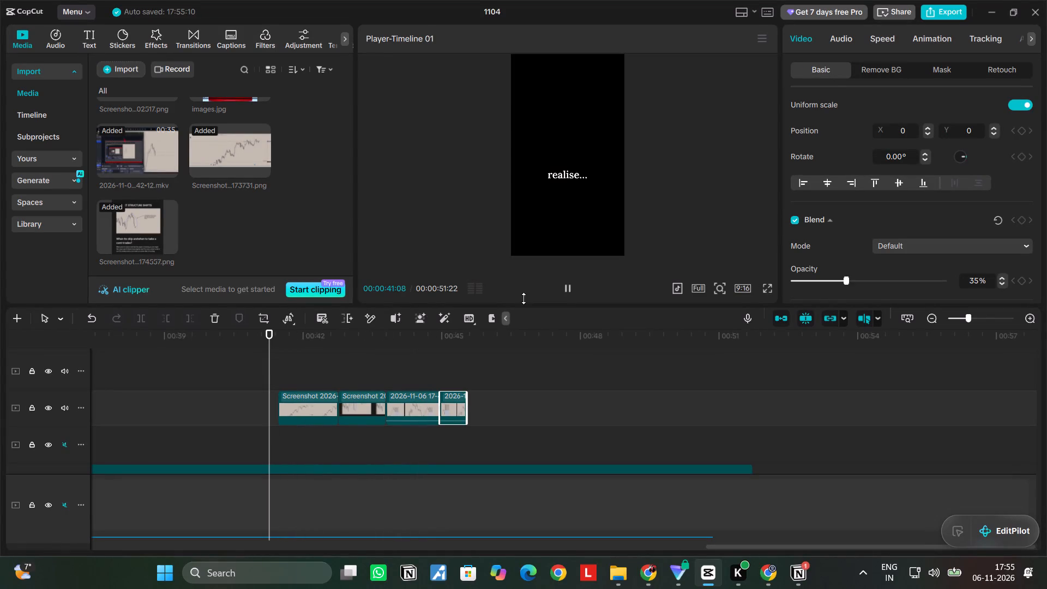
{"action": "left_click", "coordinate": [562, 286]}
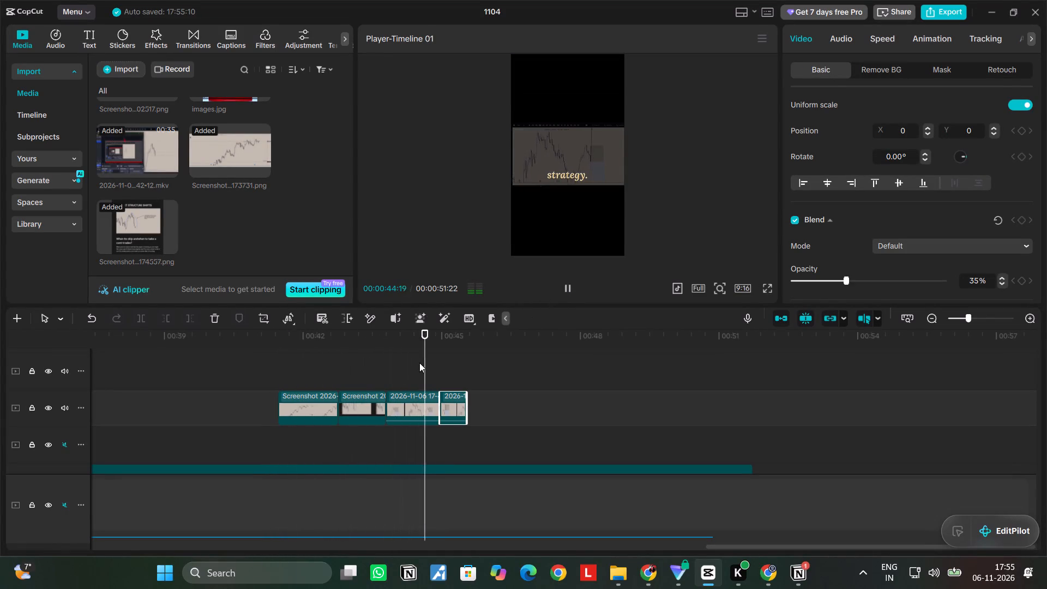
{"action": "left_click_drag", "start_coordinate": [445, 343], "coordinate": [340, 366]}
{"action": "left_click", "coordinate": [564, 284]}
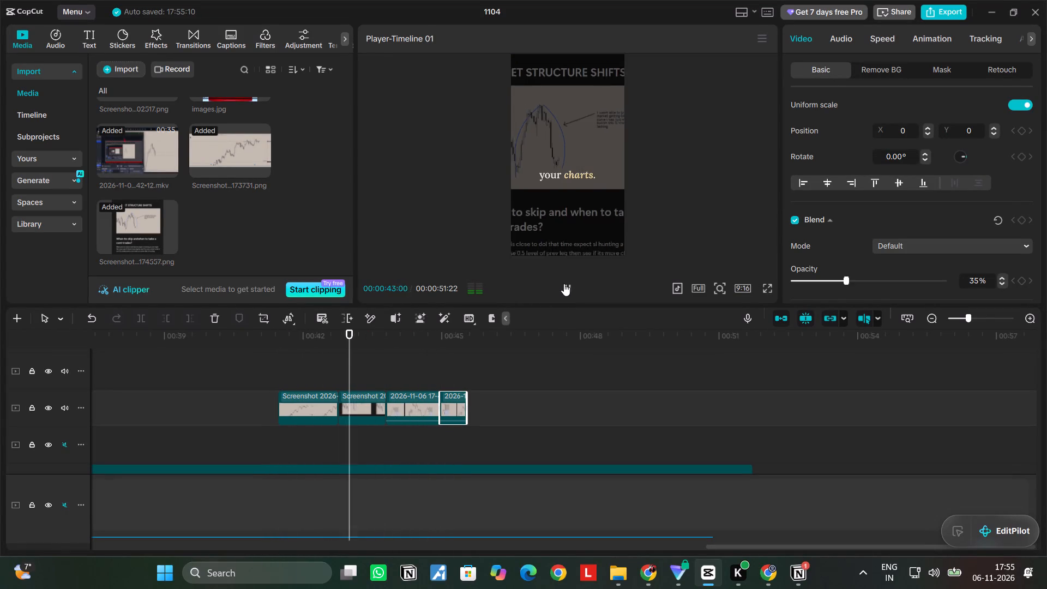
{"action": "left_click", "coordinate": [564, 284]}
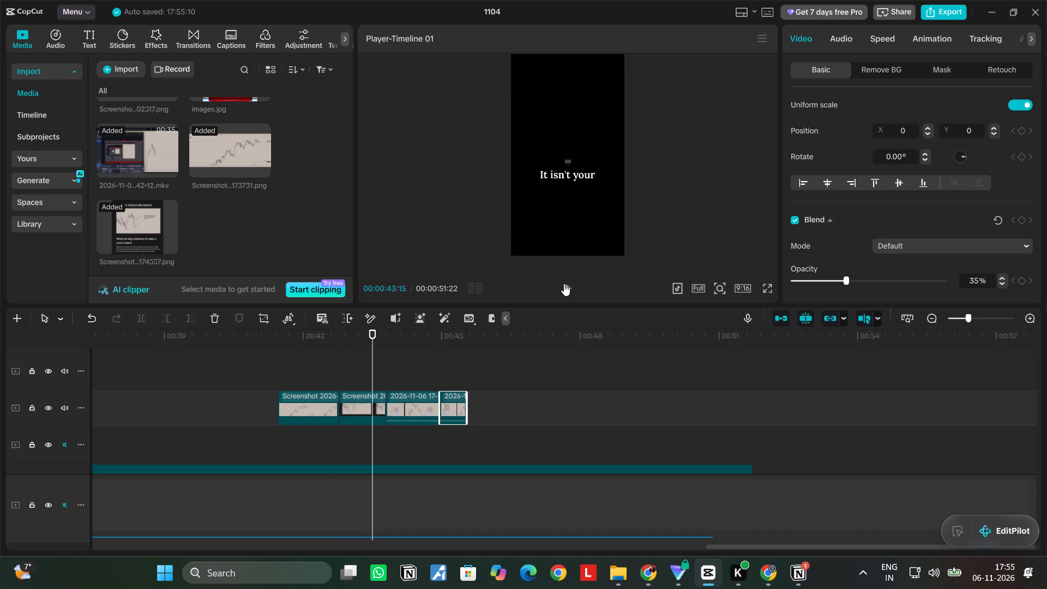
Remove the Notion notes screenshot's last keyframe, at 00:00:43:15, keeping the clip itself.
{"action": "left_click", "coordinate": [362, 400]}
{"action": "left_click", "coordinate": [372, 405]}
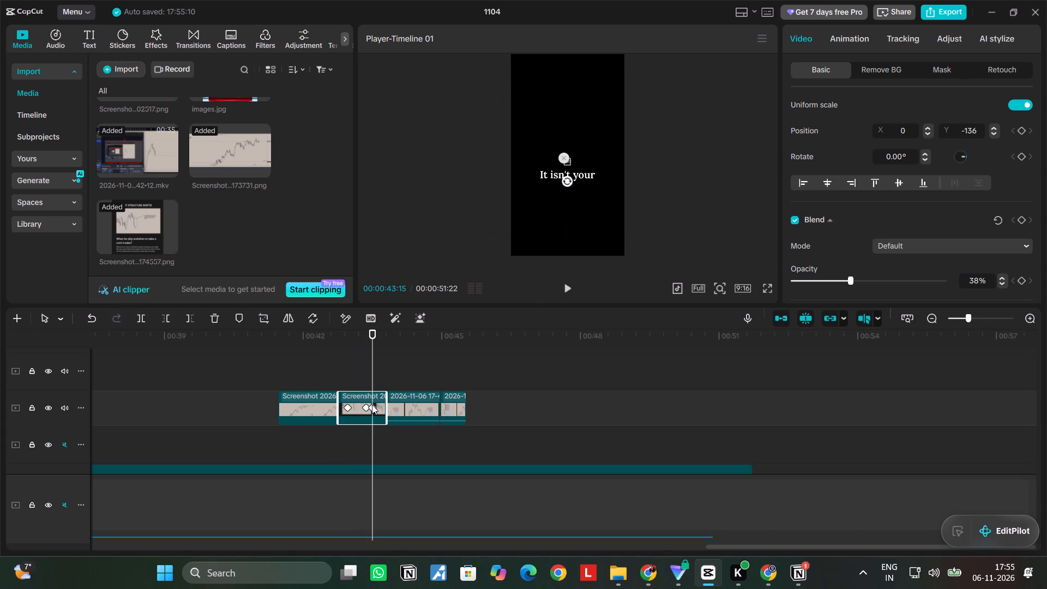
{"action": "left_click", "coordinate": [562, 158]}
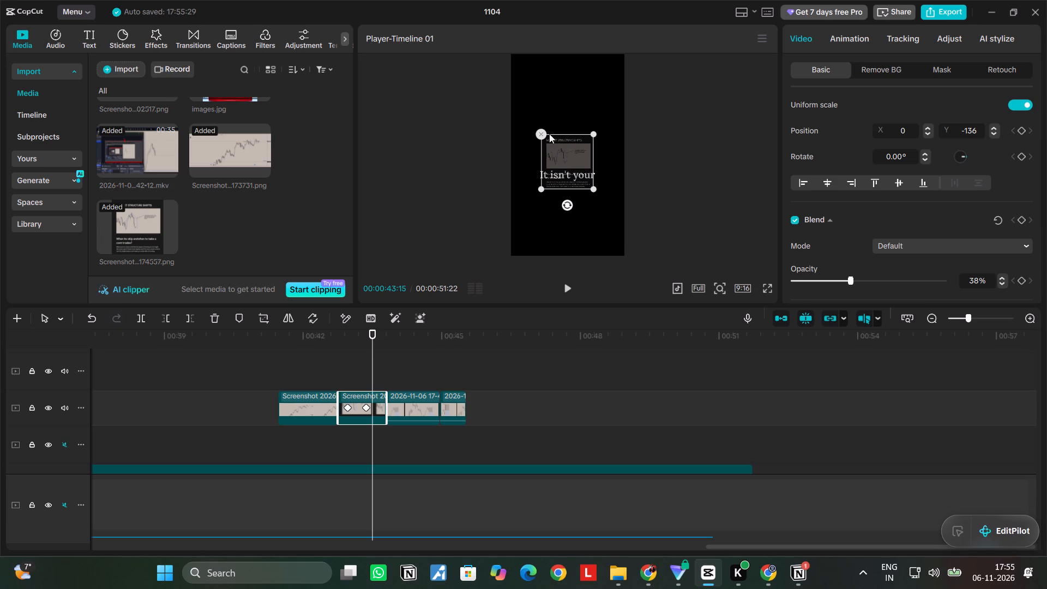
{"action": "left_click", "coordinate": [541, 135]}
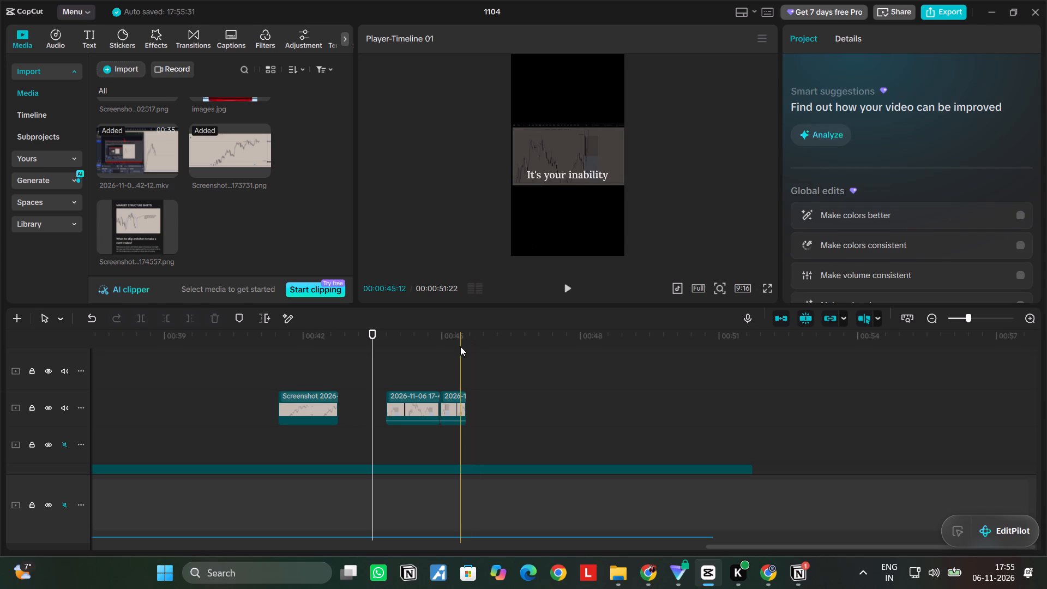
{"action": "key", "text": "ctrl+z"}
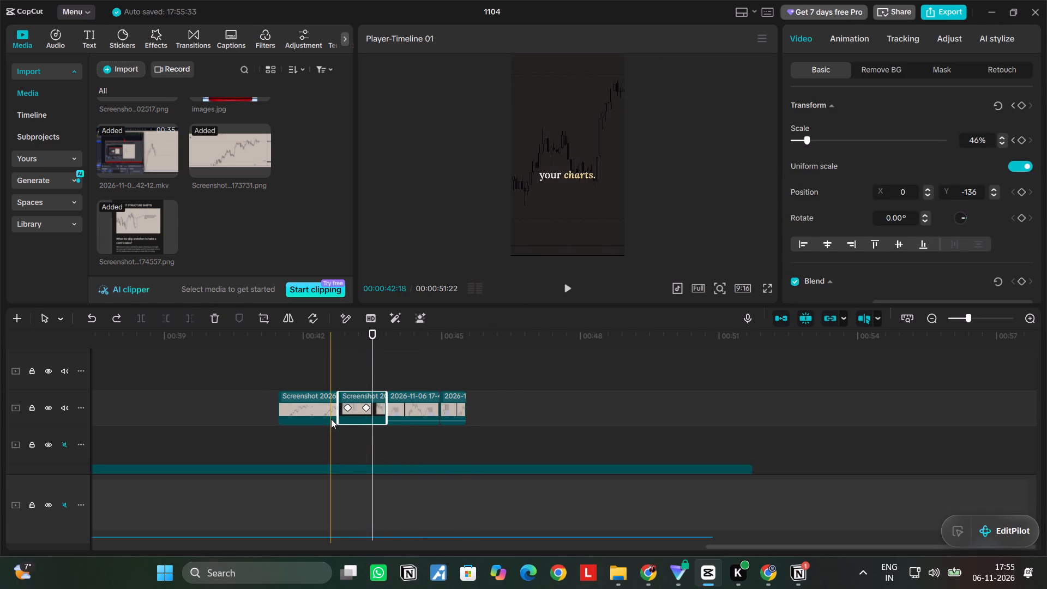
Add a scale keyframe to the Notion notes screenshot at 00:00:43:17 and set its scale to 1%.
{"action": "scroll", "coordinate": [331, 419], "scroll_direction": "up", "scroll_amount": 8, "text": "ctrl"}
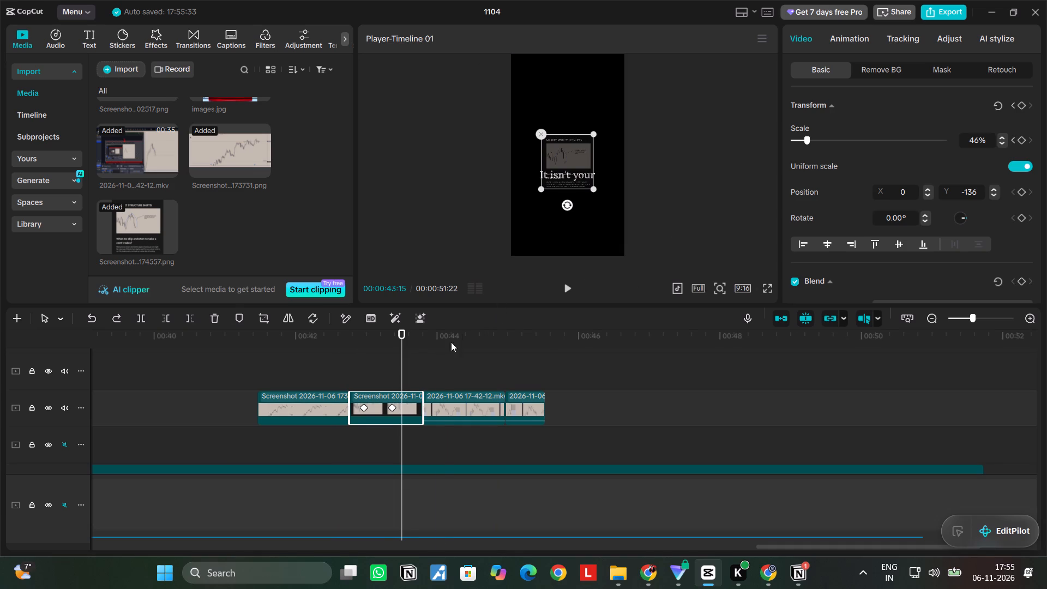
{"action": "left_click", "coordinate": [403, 338]}
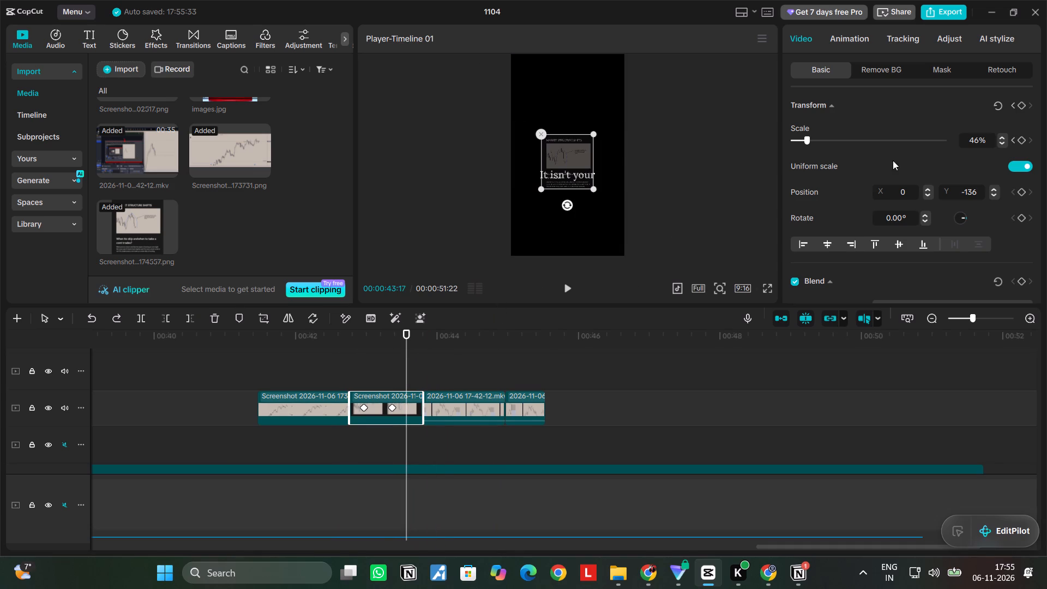
{"action": "left_click", "coordinate": [1024, 142]}
{"action": "left_click_drag", "start_coordinate": [805, 139], "coordinate": [731, 149]}
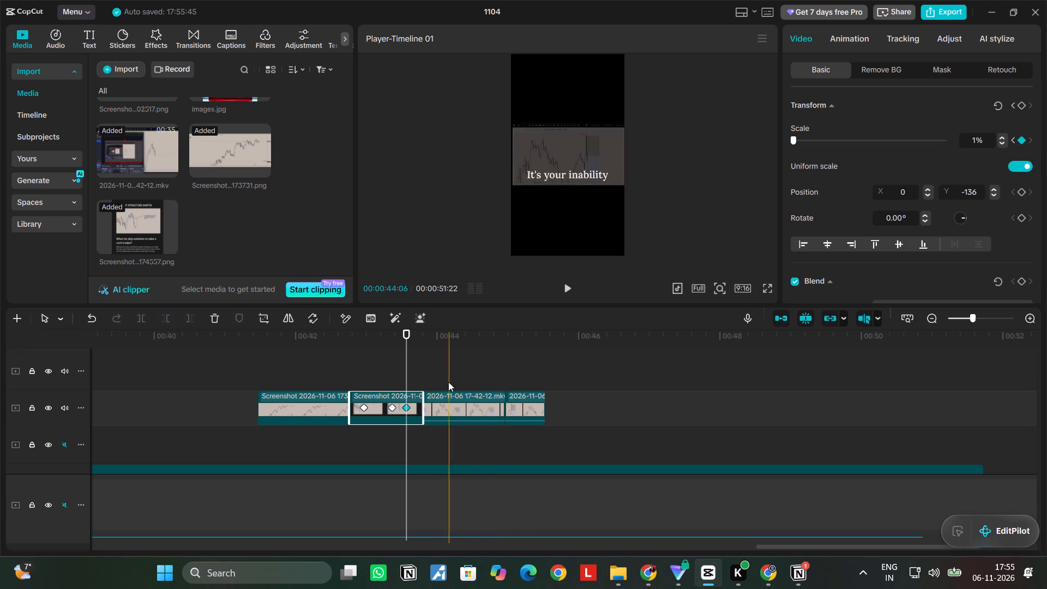
Replay from about 00:00:43 to check the Notion notes screenshot's shrink and the cut to the recording pieces.
{"action": "left_click", "coordinate": [567, 286]}
{"action": "left_click_drag", "start_coordinate": [476, 350], "coordinate": [351, 372]}
{"action": "left_click", "coordinate": [562, 286]}
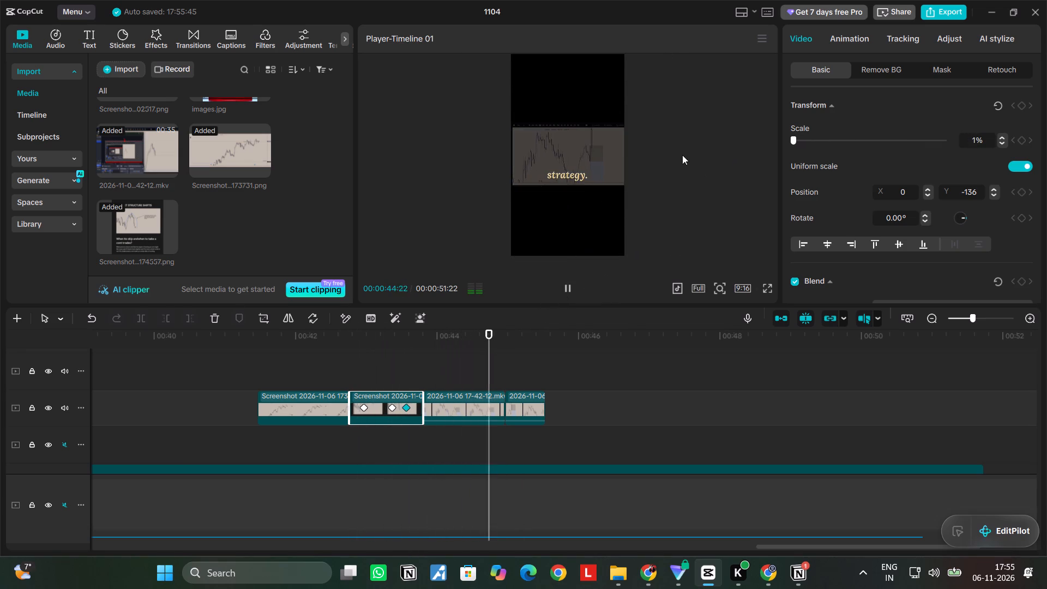
{"action": "left_click", "coordinate": [706, 136]}
{"action": "left_click_drag", "start_coordinate": [567, 346], "coordinate": [357, 370]}
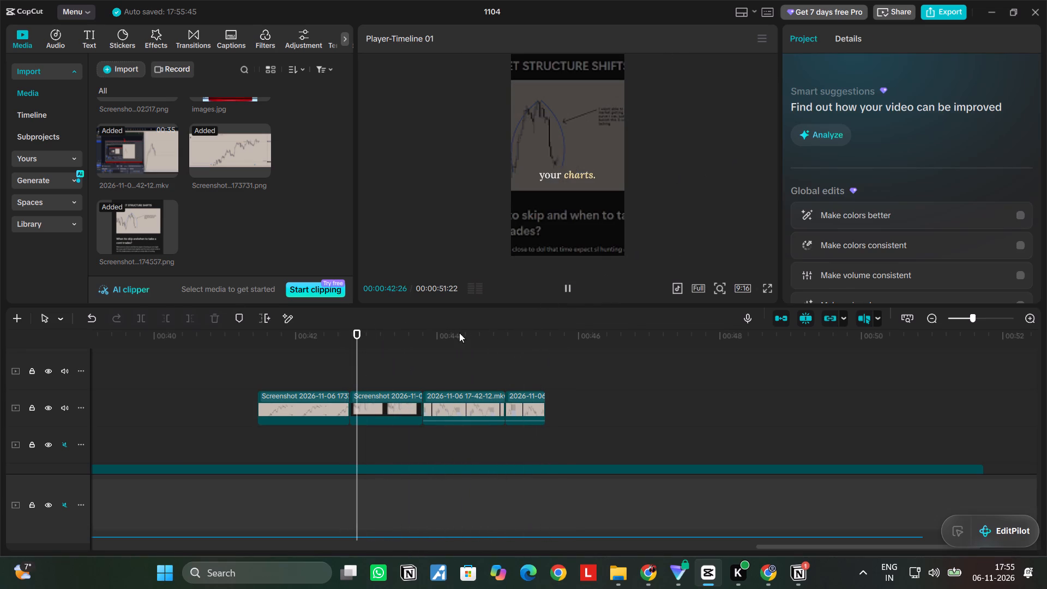
{"action": "left_click", "coordinate": [561, 292]}
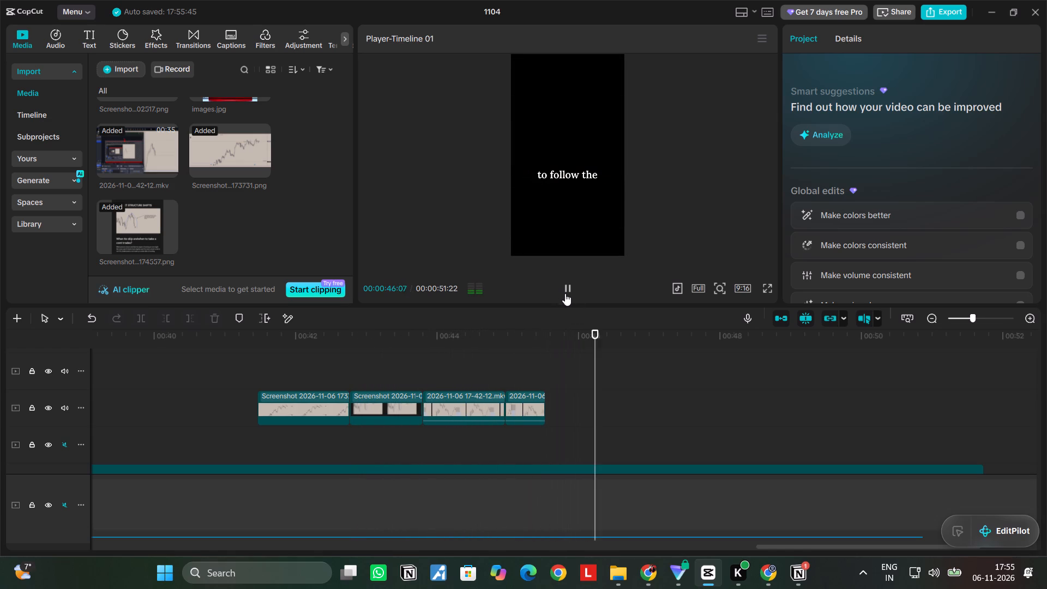
Review the remaining captions after the background clips, up to about 00:00:50.
{"action": "left_click_drag", "start_coordinate": [644, 354], "coordinate": [426, 379]}
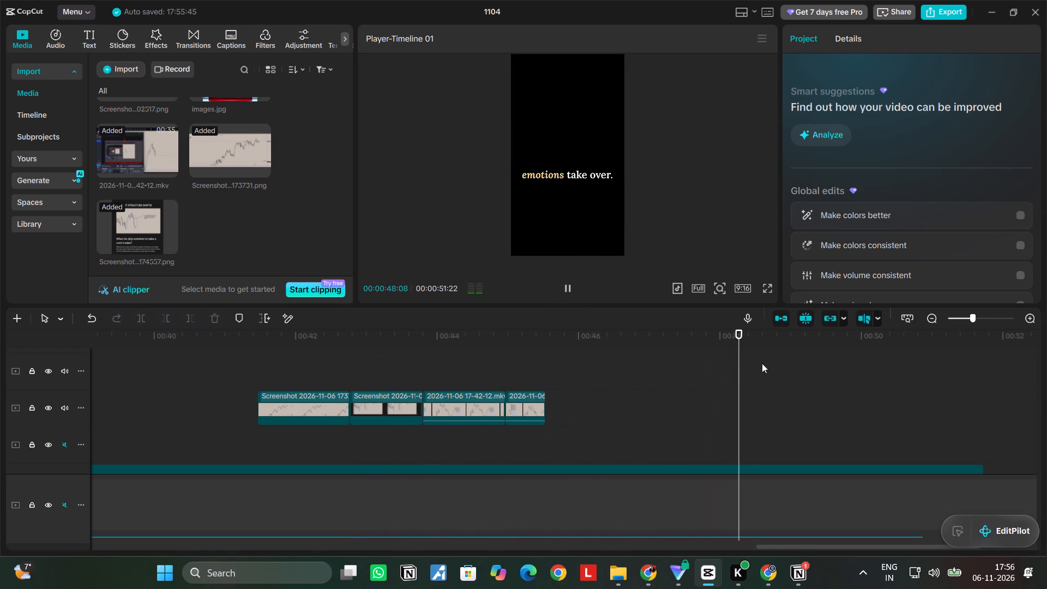
{"action": "left_click_drag", "start_coordinate": [763, 363], "coordinate": [745, 372]}
{"action": "left_click_drag", "start_coordinate": [805, 359], "coordinate": [801, 365]}
{"action": "left_click_drag", "start_coordinate": [879, 336], "coordinate": [878, 338]}
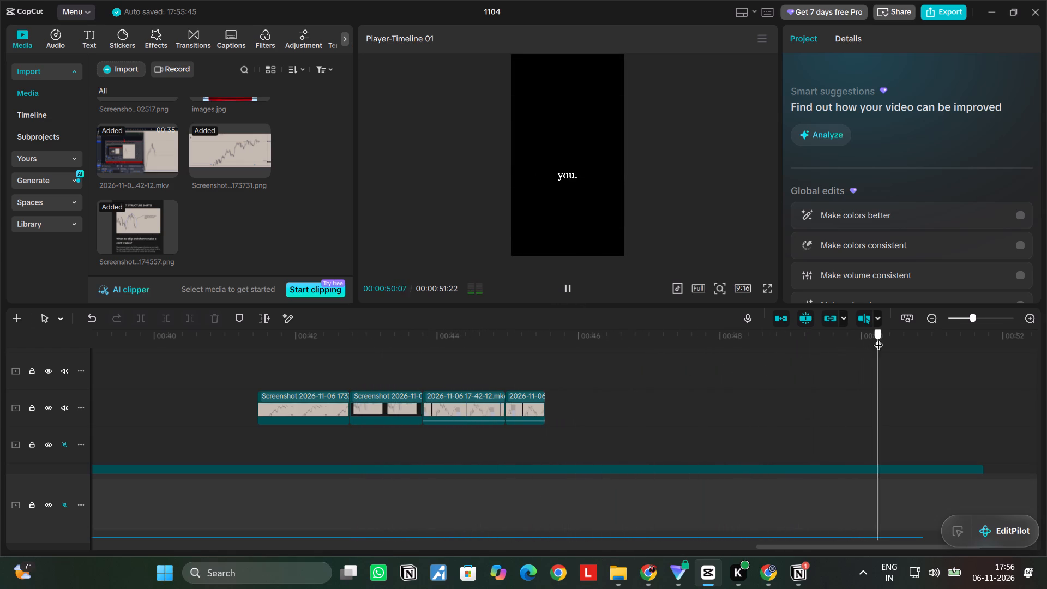
{"action": "left_click_drag", "start_coordinate": [878, 338], "coordinate": [447, 369]}
{"action": "left_click_drag", "start_coordinate": [447, 369], "coordinate": [431, 373]}
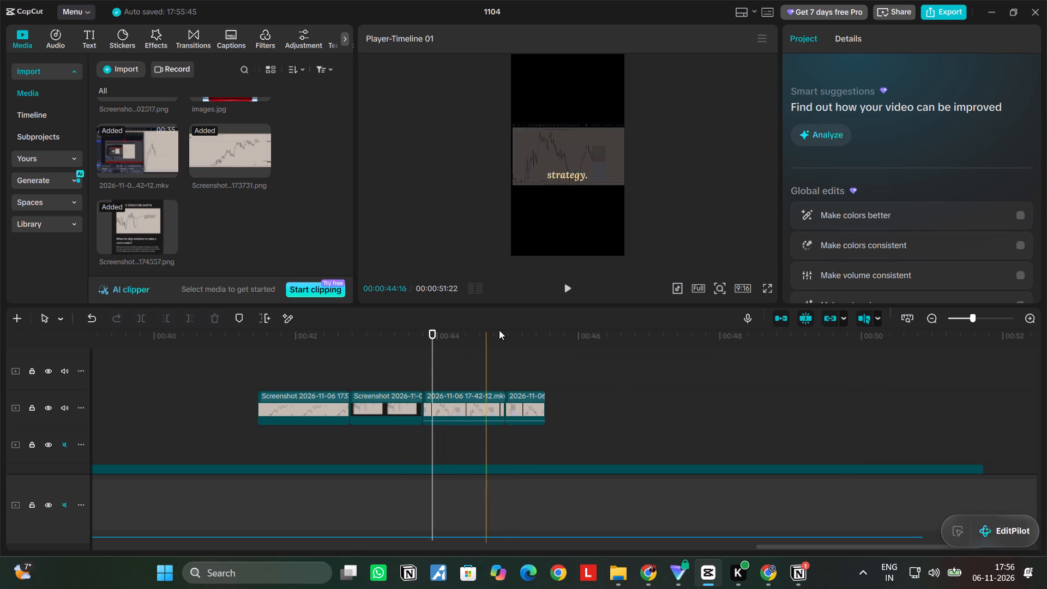
Replay the section from about 00:00:44 to 00:00:46 to check the recording pieces against the captions.
{"action": "left_click", "coordinate": [568, 290]}
{"action": "left_click", "coordinate": [568, 290]}
{"action": "left_click", "coordinate": [568, 290]}
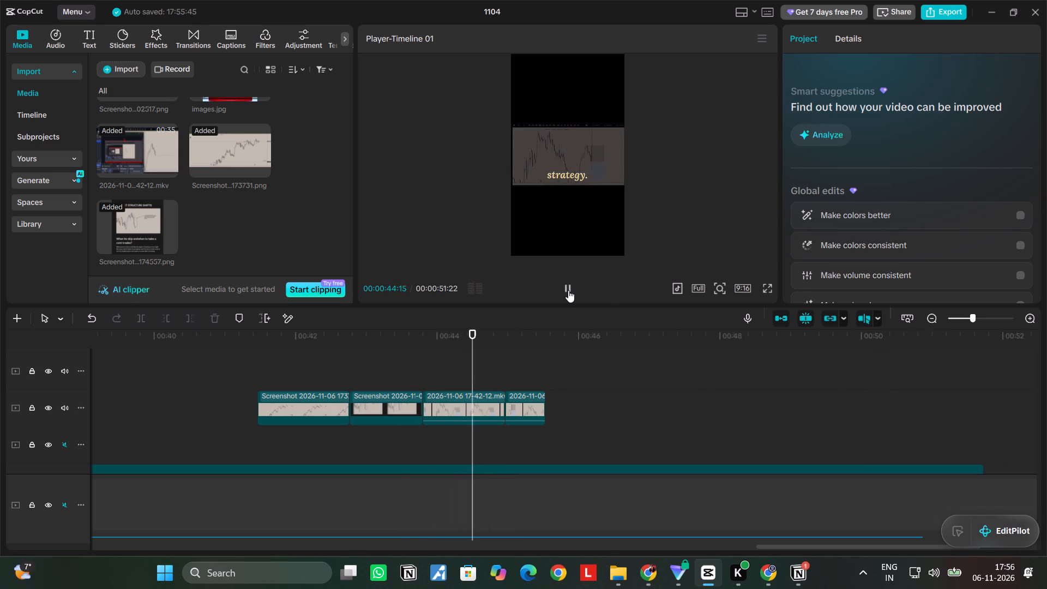
{"action": "left_click", "coordinate": [568, 290]}
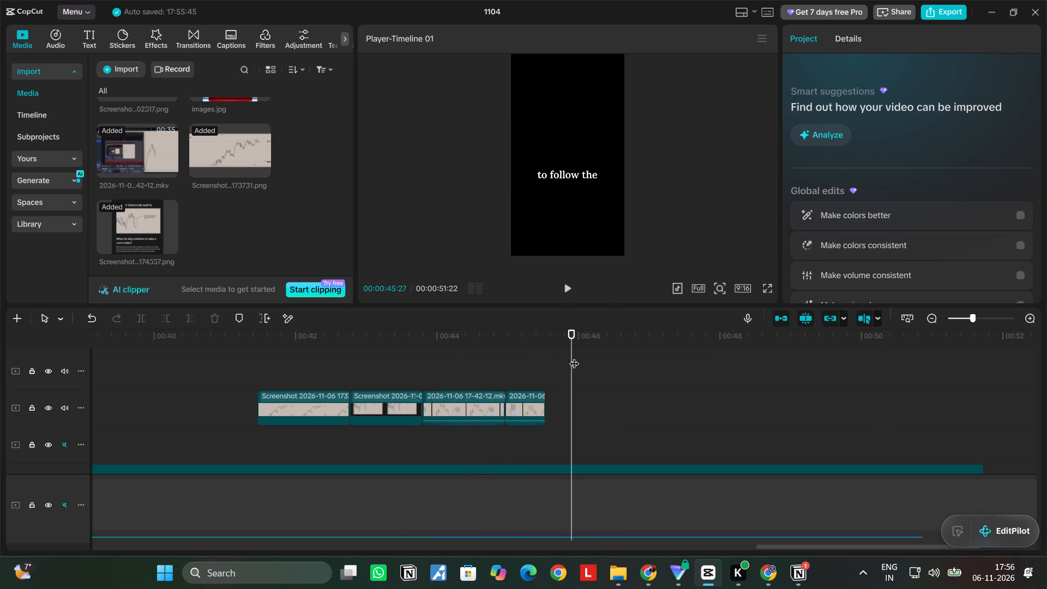
{"action": "left_click_drag", "start_coordinate": [574, 357], "coordinate": [413, 370]}
{"action": "left_click", "coordinate": [563, 292]}
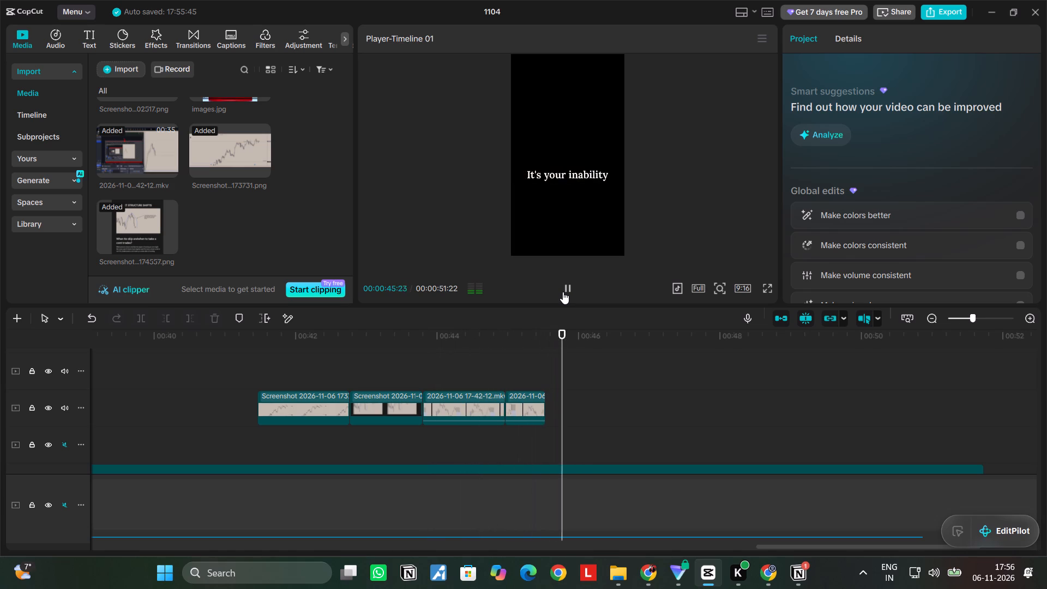
{"action": "left_click", "coordinate": [563, 292]}
{"action": "left_click_drag", "start_coordinate": [577, 372], "coordinate": [415, 386]}
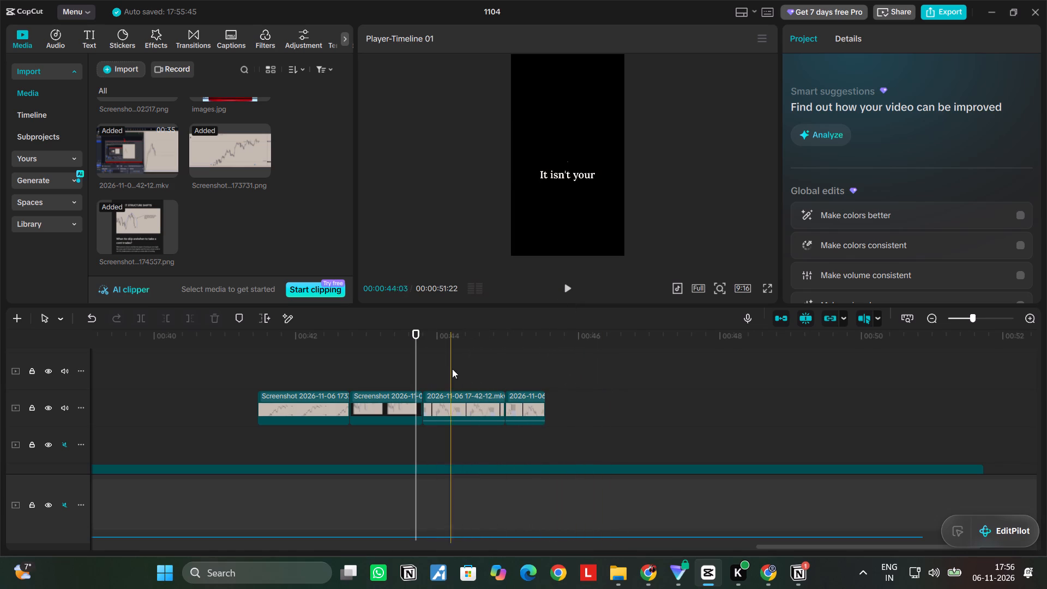
Replay the section from about 00:00:44 to 00:00:47 to check the recording pieces against the captions.
{"action": "left_click", "coordinate": [557, 290]}
{"action": "left_click", "coordinate": [562, 286]}
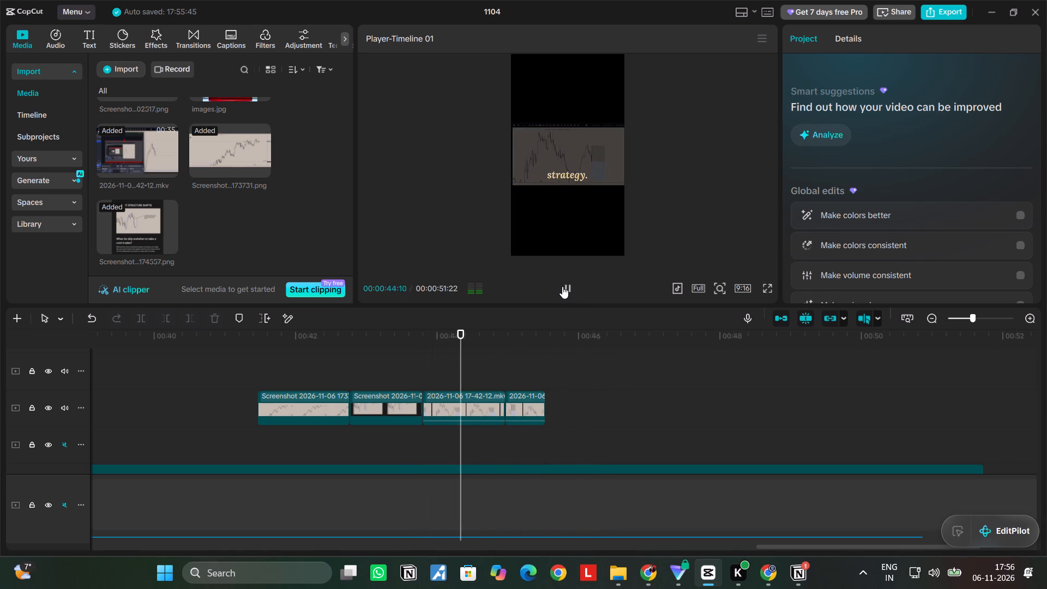
{"action": "left_click", "coordinate": [565, 284]}
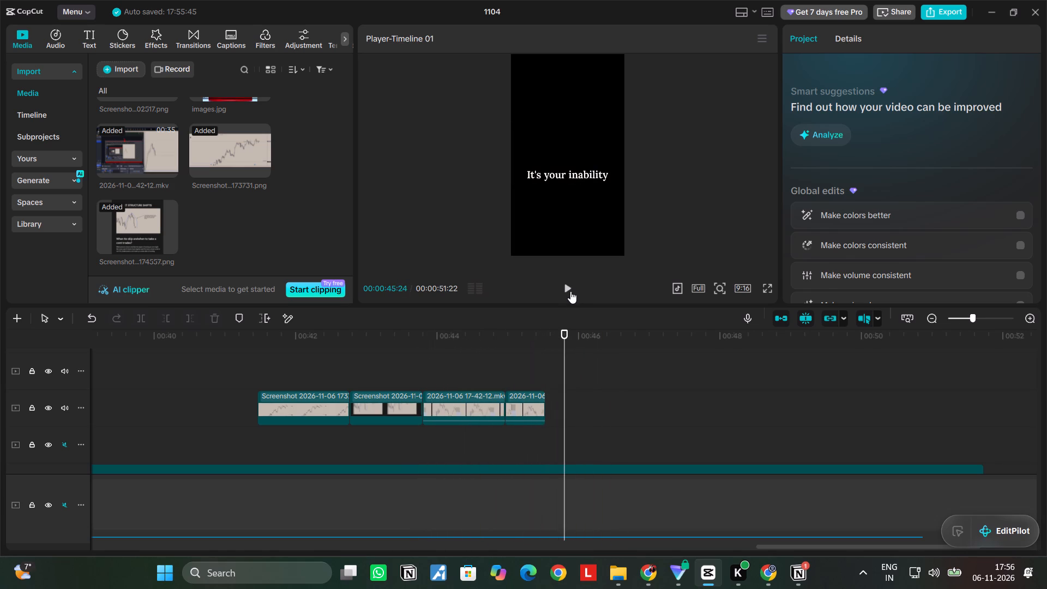
{"action": "left_click", "coordinate": [569, 287]}
{"action": "left_click_drag", "start_coordinate": [614, 363], "coordinate": [395, 392]}
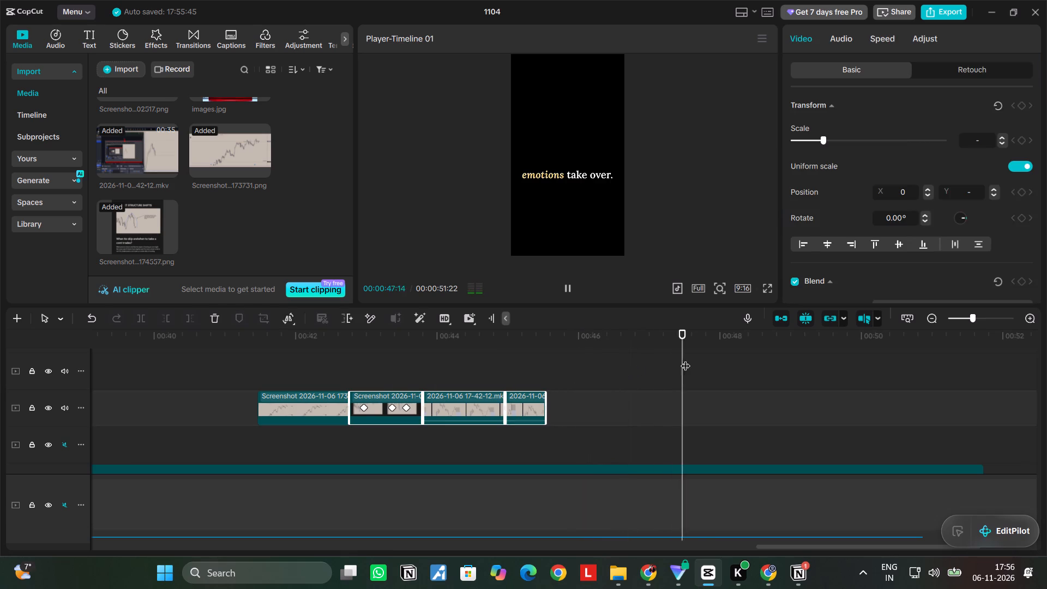
{"action": "left_click", "coordinate": [704, 360]}
Enlarge the first recording piece to 205% and move it into the frame's upper part, at about X -909, Y 830.
{"action": "left_click_drag", "start_coordinate": [708, 362], "coordinate": [422, 389]}
{"action": "left_click", "coordinate": [586, 149]}
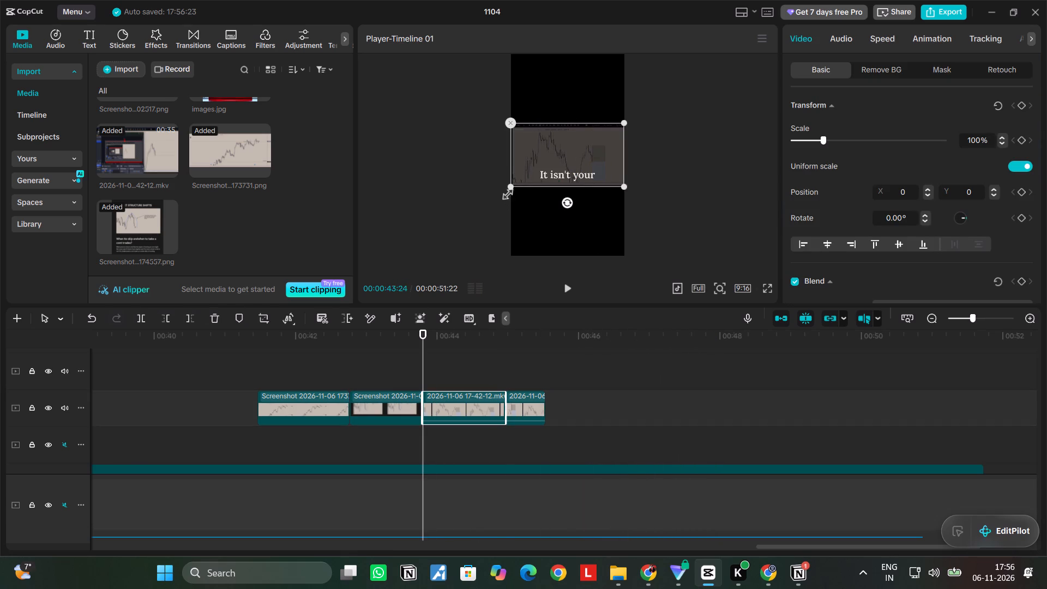
{"action": "left_click_drag", "start_coordinate": [508, 184], "coordinate": [487, 335]}
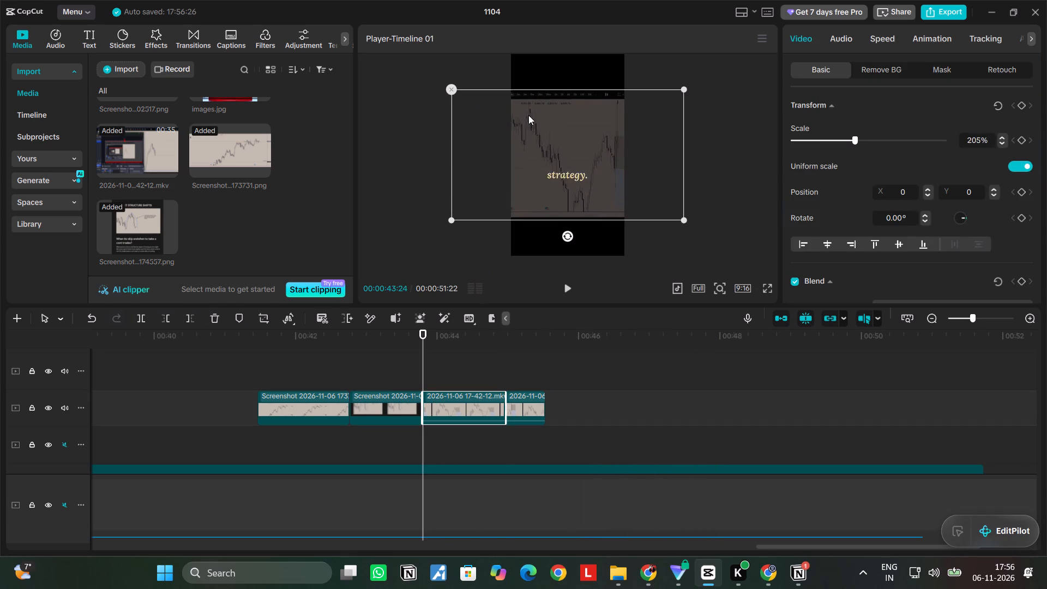
{"action": "left_click_drag", "start_coordinate": [528, 115], "coordinate": [480, 74]}
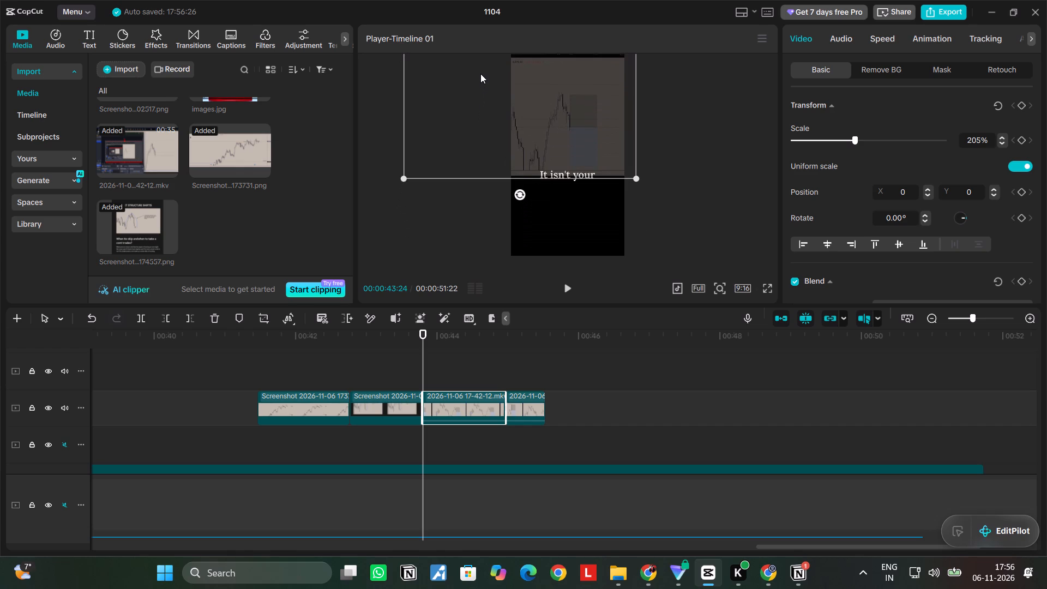
{"action": "left_click_drag", "start_coordinate": [480, 74], "coordinate": [480, 71]}
Lower the captions clip to about Y -383, just below the enlarged recording.
{"action": "left_click", "coordinate": [574, 203]}
{"action": "left_click_drag", "start_coordinate": [576, 197], "coordinate": [575, 217]}
{"action": "left_click", "coordinate": [685, 192]}
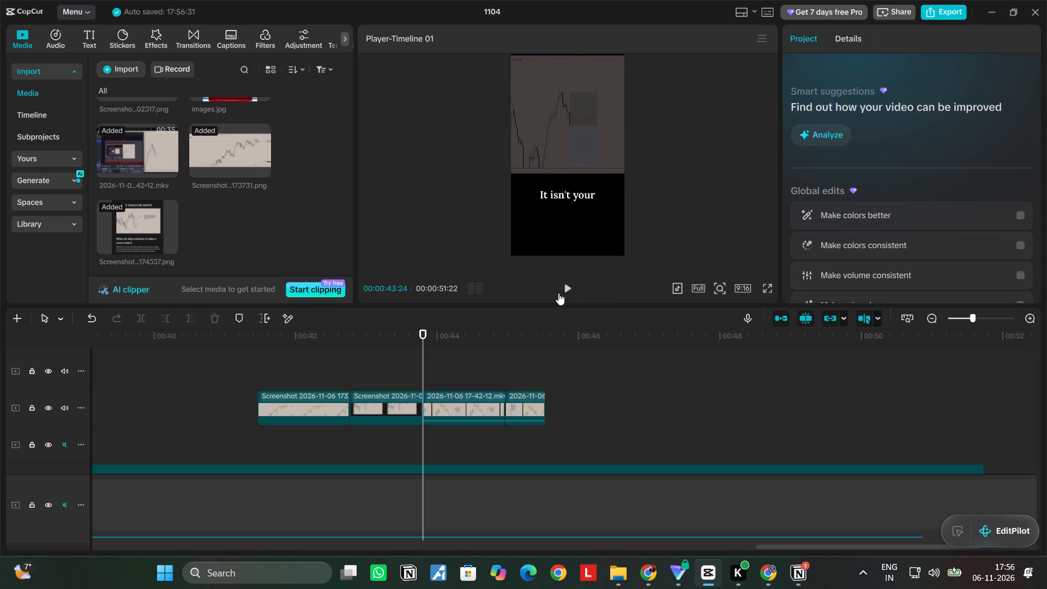
Enlarge the second recording piece at 00:00:45:00 to 170% and move it up to about X -441, Y 885.
{"action": "left_click", "coordinate": [568, 287]}
{"action": "left_click", "coordinate": [568, 287]}
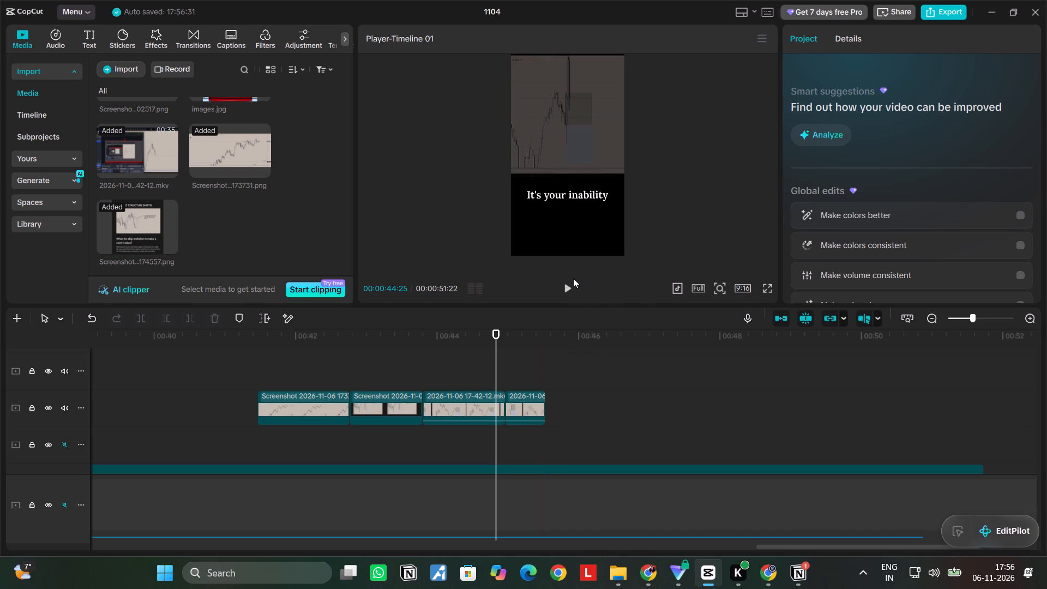
{"action": "double_click", "coordinate": [569, 281]}
{"action": "left_click", "coordinate": [568, 163]}
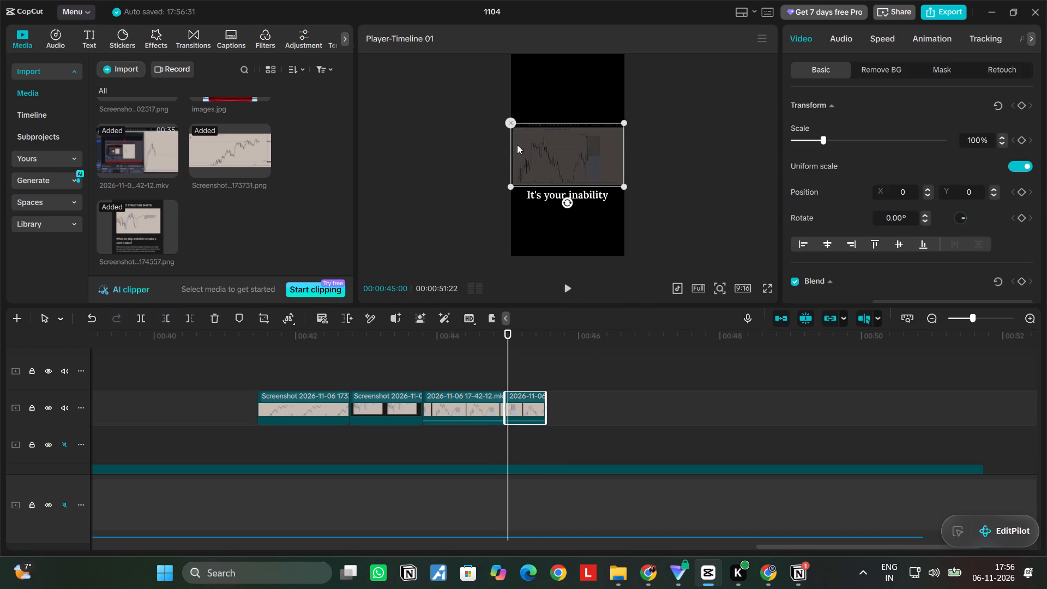
{"action": "left_click_drag", "start_coordinate": [624, 122], "coordinate": [627, 0]}
{"action": "left_click_drag", "start_coordinate": [596, 161], "coordinate": [574, 111]}
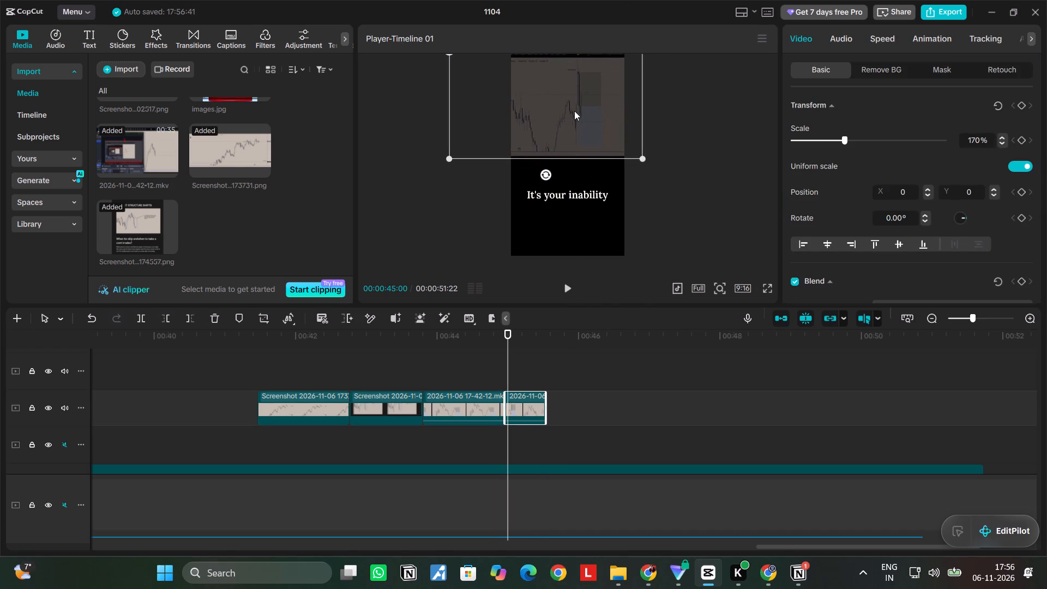
{"action": "left_click_drag", "start_coordinate": [574, 111], "coordinate": [573, 112]}
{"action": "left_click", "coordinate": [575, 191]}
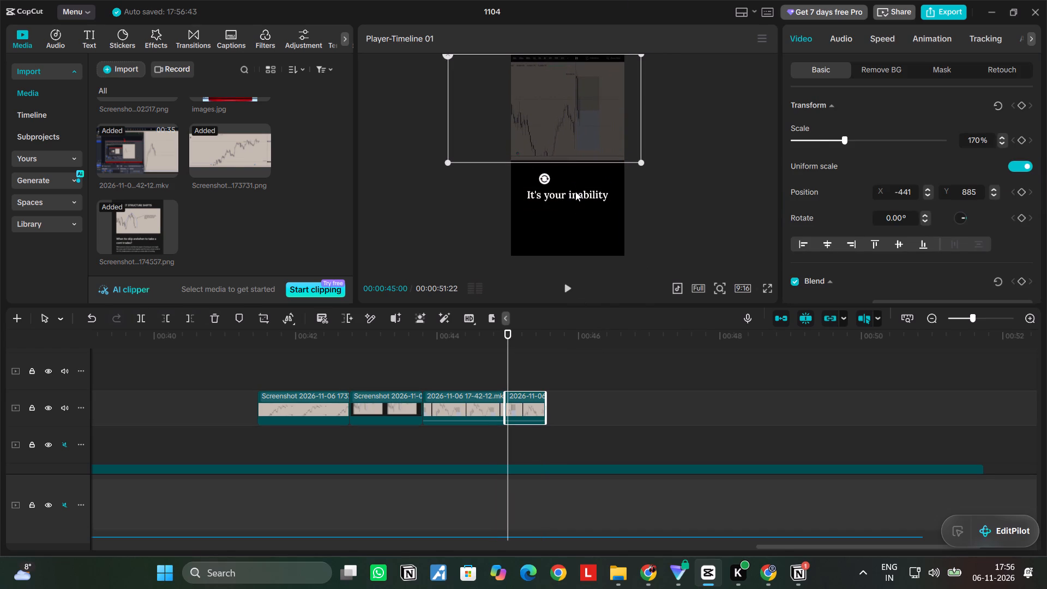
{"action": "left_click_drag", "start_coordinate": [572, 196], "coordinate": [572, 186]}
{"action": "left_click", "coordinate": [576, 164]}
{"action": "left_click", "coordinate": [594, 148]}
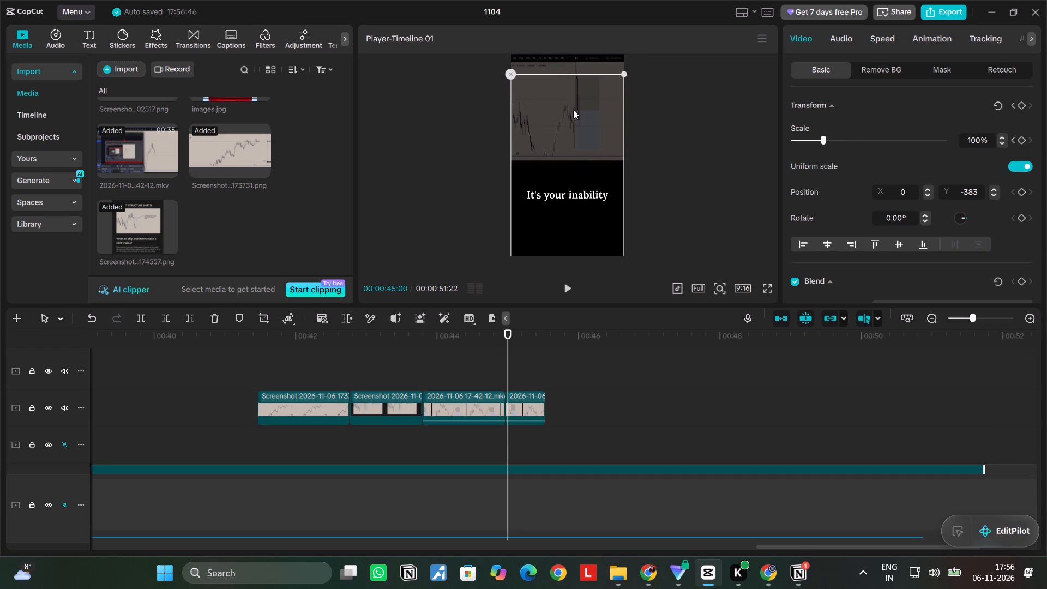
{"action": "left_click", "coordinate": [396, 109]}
Enlarge the second recording piece to 192% and shift it to about X -474, Y 956.
{"action": "left_click", "coordinate": [563, 95]}
{"action": "left_click_drag", "start_coordinate": [640, 160], "coordinate": [640, 164]}
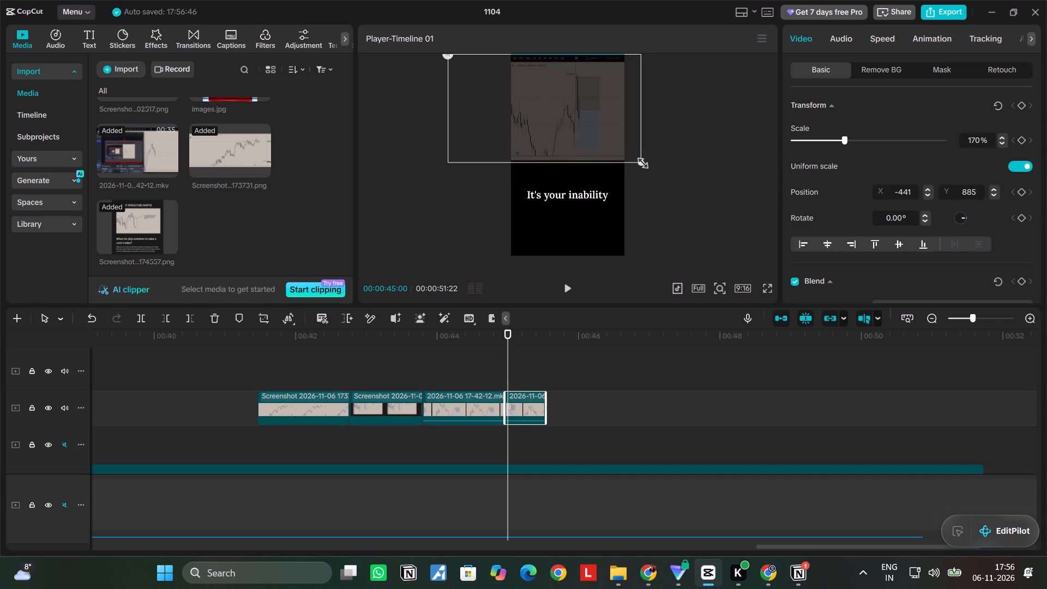
{"action": "left_click_drag", "start_coordinate": [640, 164], "coordinate": [649, 184]}
{"action": "left_click", "coordinate": [562, 128]}
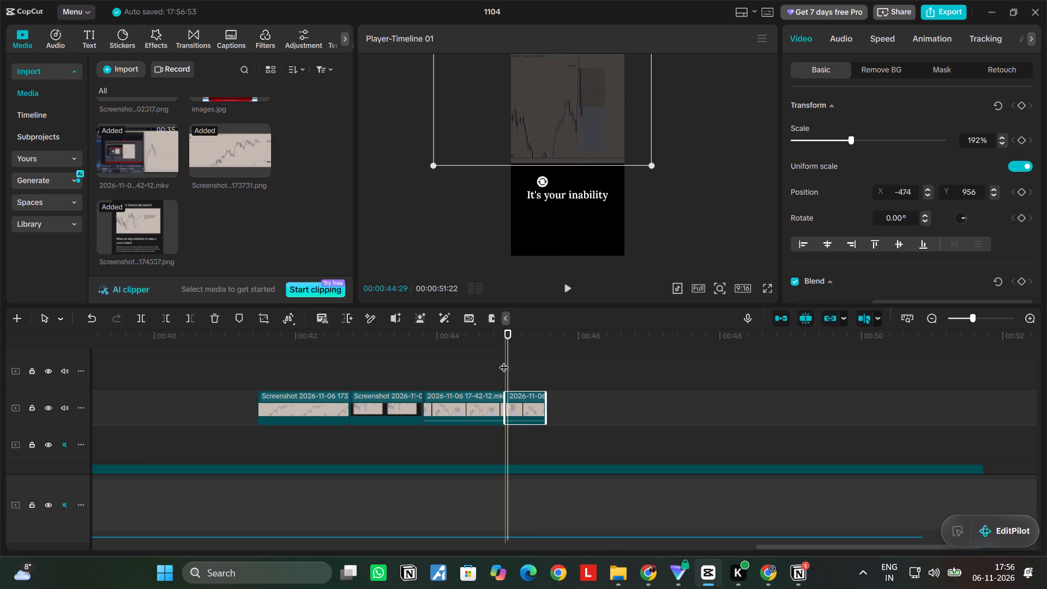
Compare both recording pieces around the 00:00:45 cut and enlarge the second to 222% to match the first's lower edge.
{"action": "left_click_drag", "start_coordinate": [504, 360], "coordinate": [490, 360]}
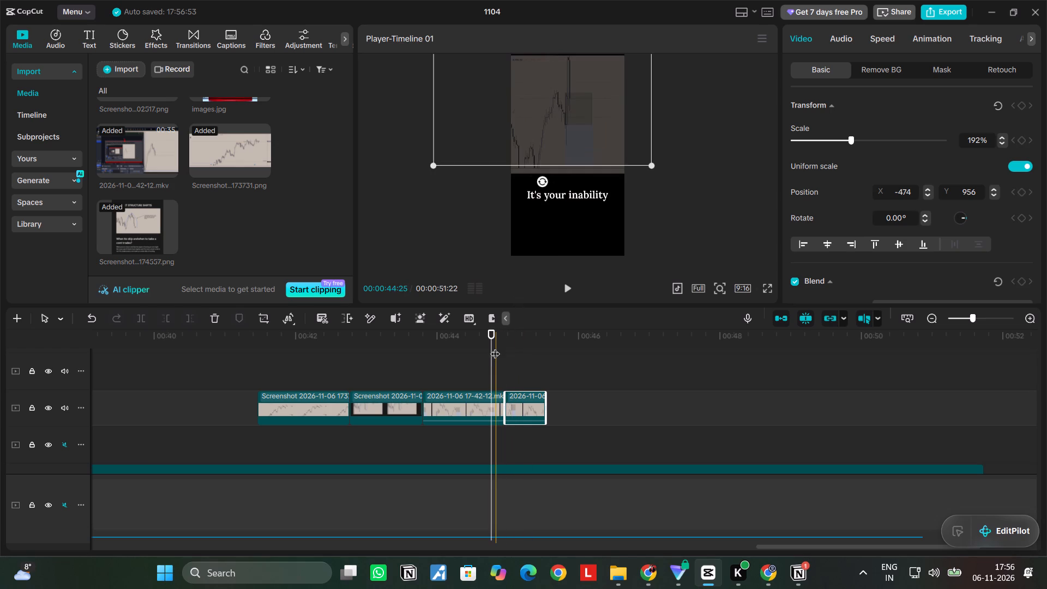
{"action": "left_click_drag", "start_coordinate": [494, 346], "coordinate": [510, 348]}
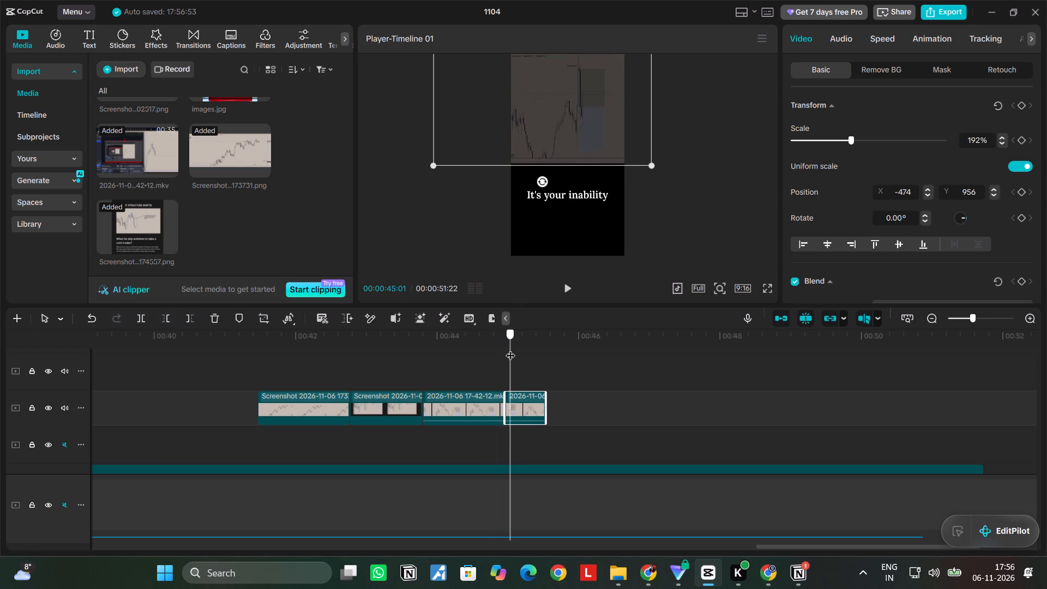
{"action": "left_click_drag", "start_coordinate": [510, 348], "coordinate": [504, 352]}
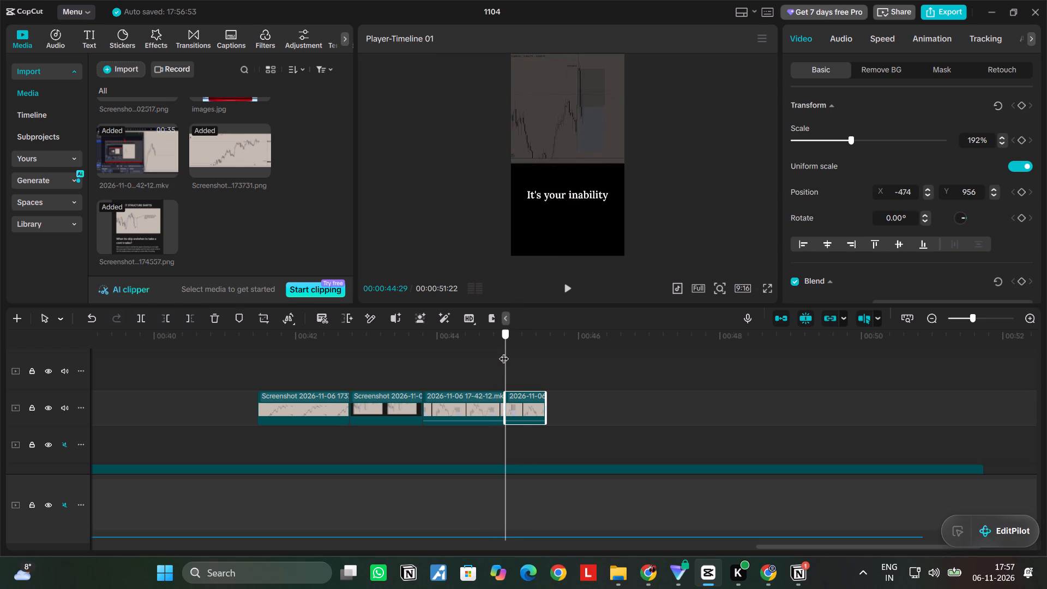
{"action": "left_click_drag", "start_coordinate": [504, 352], "coordinate": [497, 352]}
{"action": "left_click", "coordinate": [557, 143]}
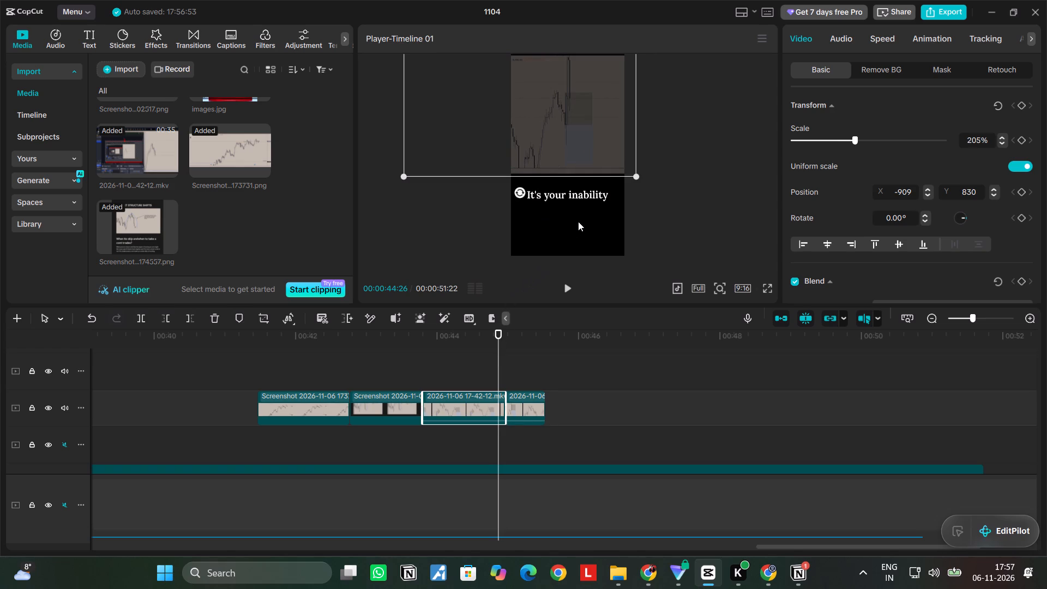
{"action": "left_click_drag", "start_coordinate": [500, 340], "coordinate": [511, 340]}
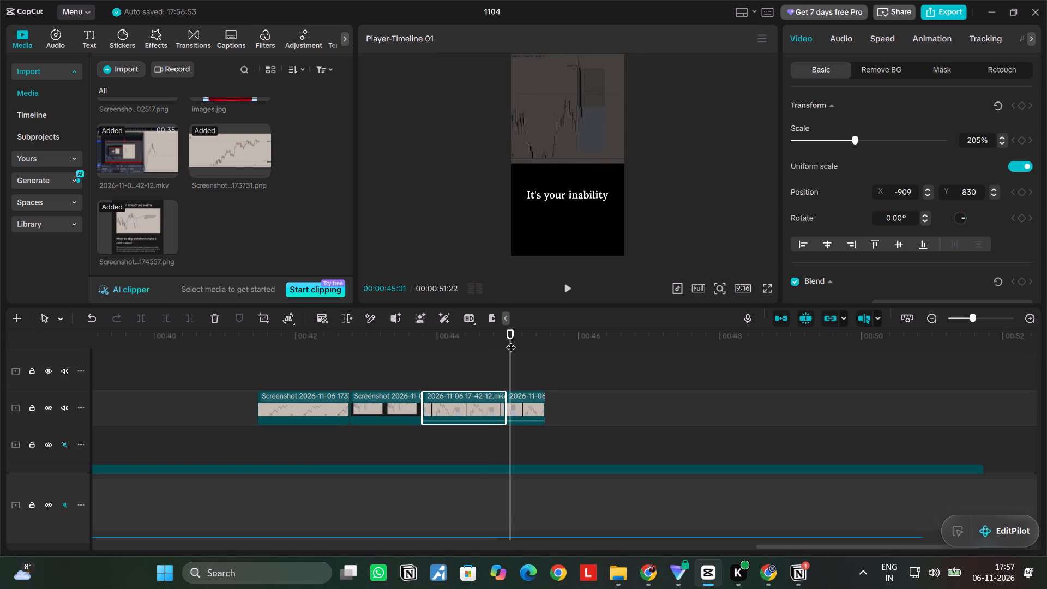
{"action": "left_click", "coordinate": [508, 163]}
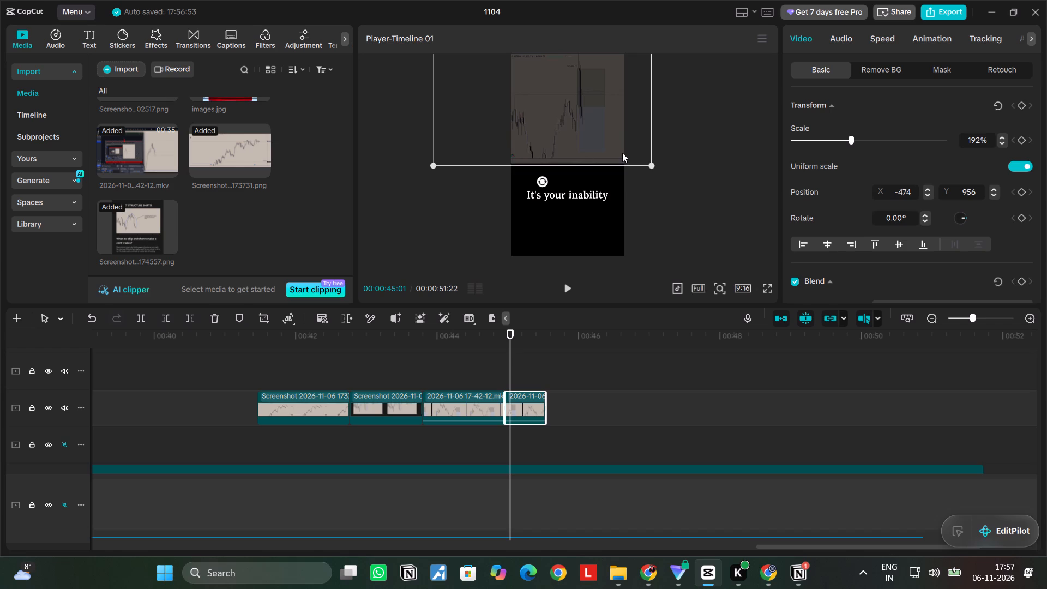
{"action": "left_click_drag", "start_coordinate": [651, 164], "coordinate": [663, 188]}
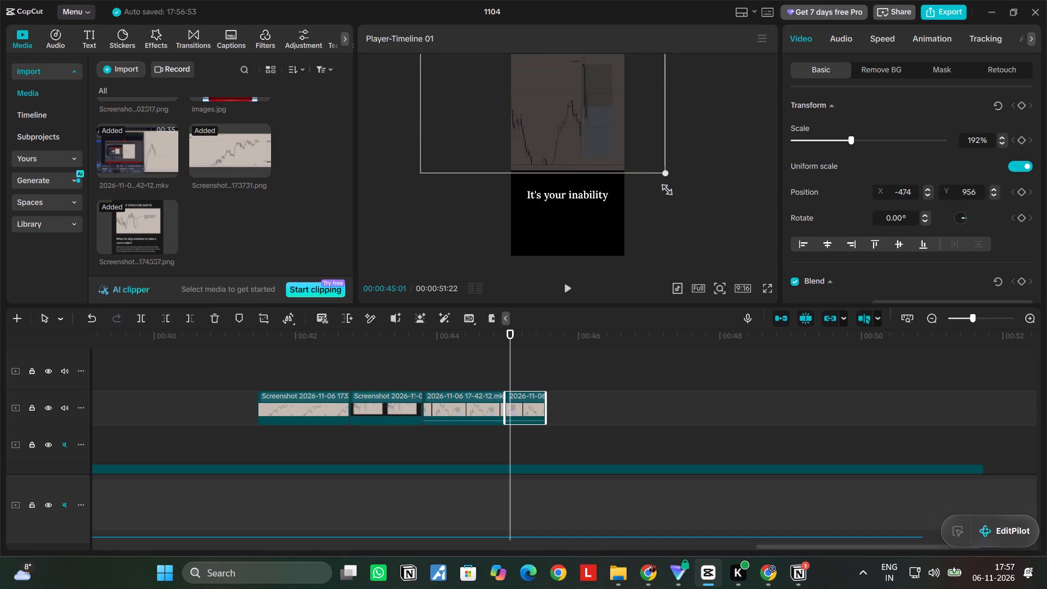
{"action": "left_click_drag", "start_coordinate": [663, 188], "coordinate": [665, 195]}
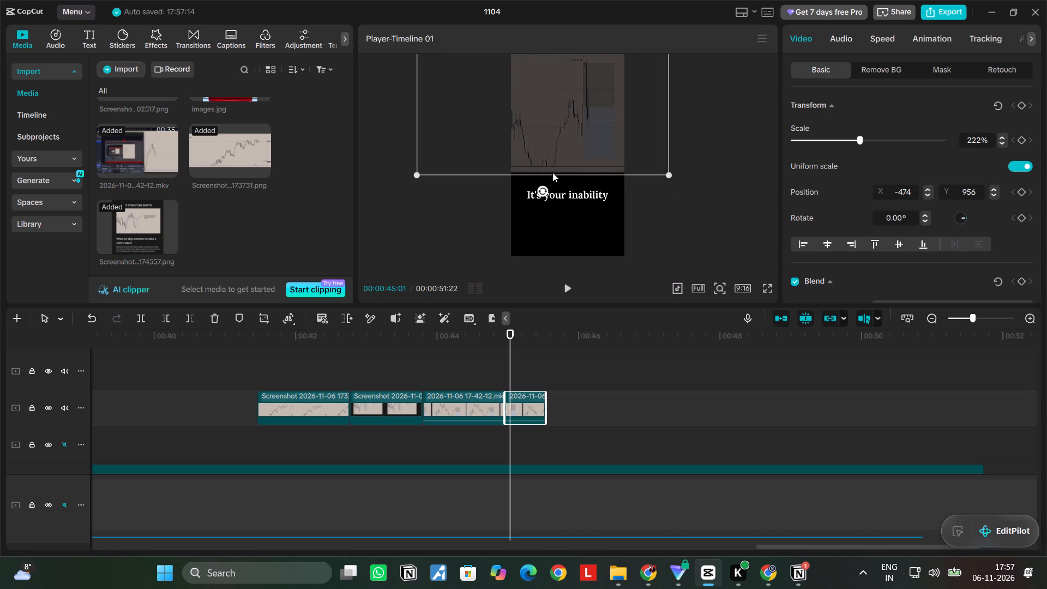
Scrub across the recording pieces and replay from about 00:00:43:27 to check the matched framing at their cut.
{"action": "left_click", "coordinate": [560, 199]}
{"action": "left_click_drag", "start_coordinate": [507, 354], "coordinate": [507, 359]}
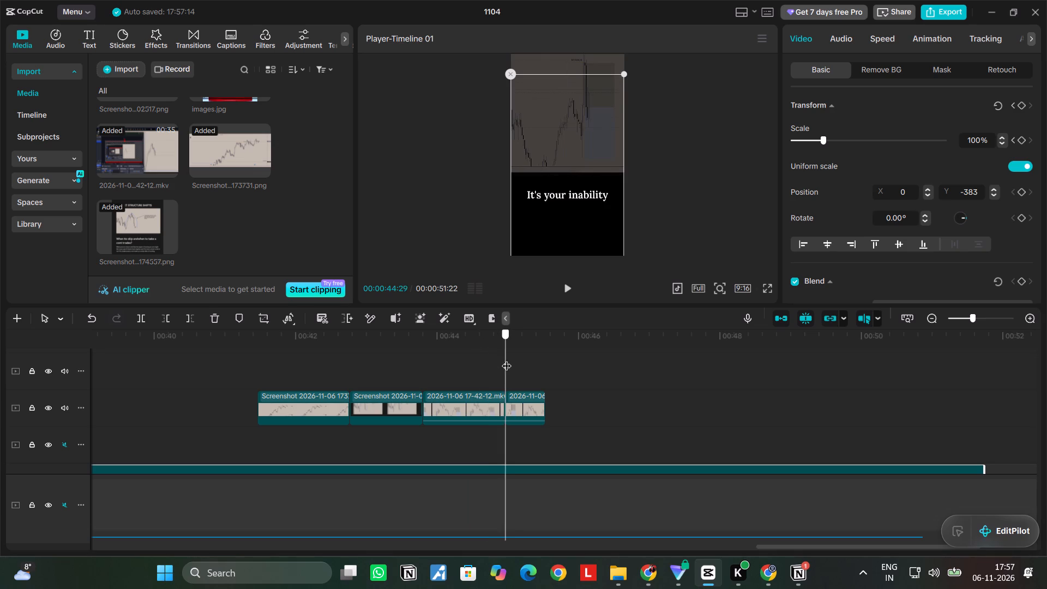
{"action": "left_click_drag", "start_coordinate": [507, 359], "coordinate": [539, 359]}
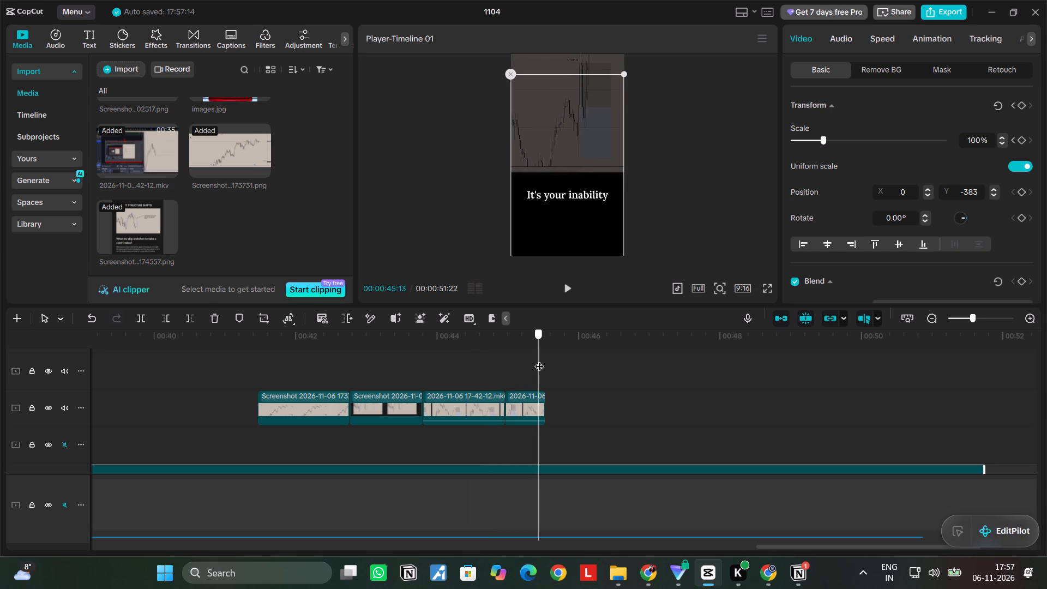
{"action": "left_click_drag", "start_coordinate": [539, 359], "coordinate": [434, 366]}
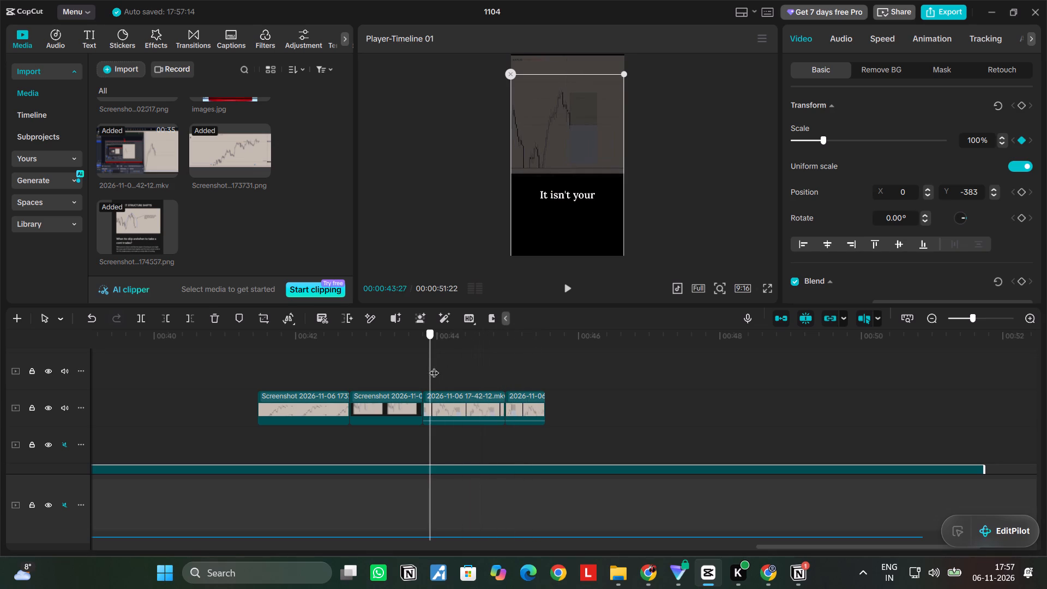
{"action": "left_click_drag", "start_coordinate": [434, 366], "coordinate": [426, 358]}
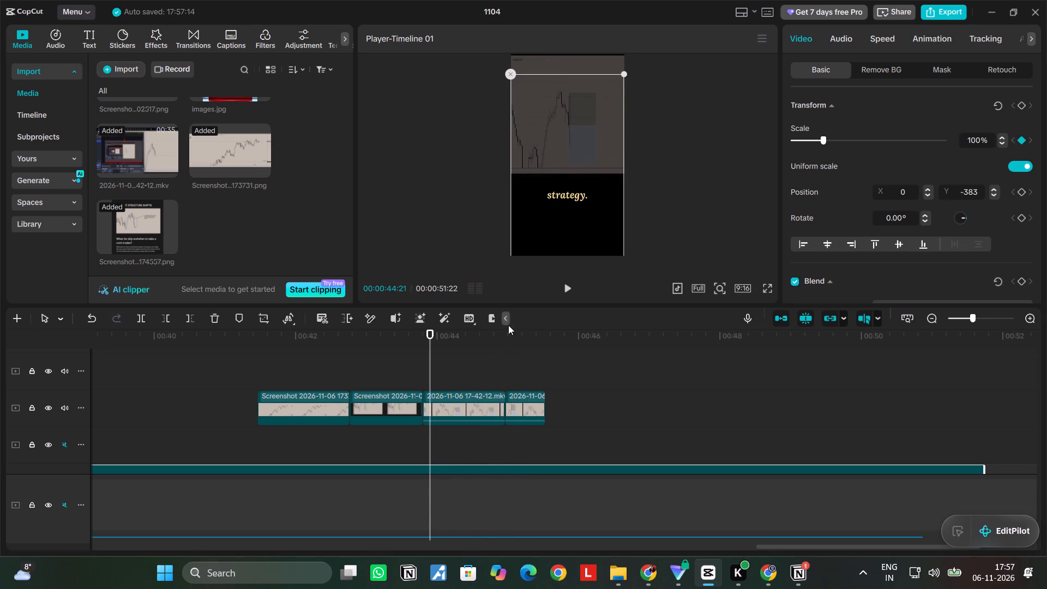
{"action": "left_click", "coordinate": [558, 288]}
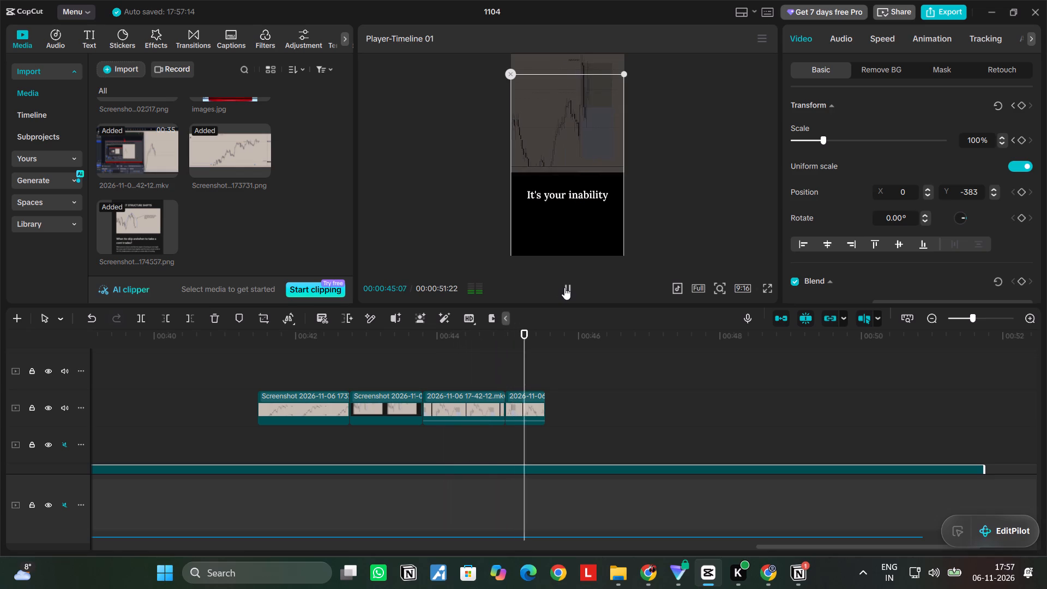
{"action": "left_click", "coordinate": [564, 287]}
{"action": "left_click", "coordinate": [564, 287]}
{"action": "left_click", "coordinate": [717, 186]}
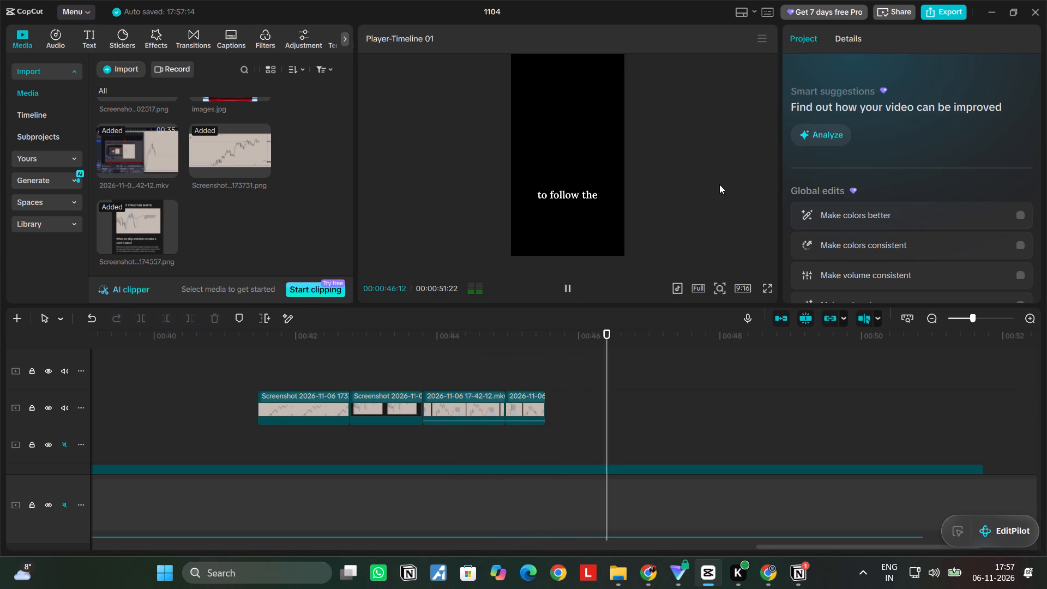
Replay the ending from the chart screenshot at about 00:00:41 to check the background clips and remaining captions.
{"action": "left_click", "coordinate": [683, 361]}
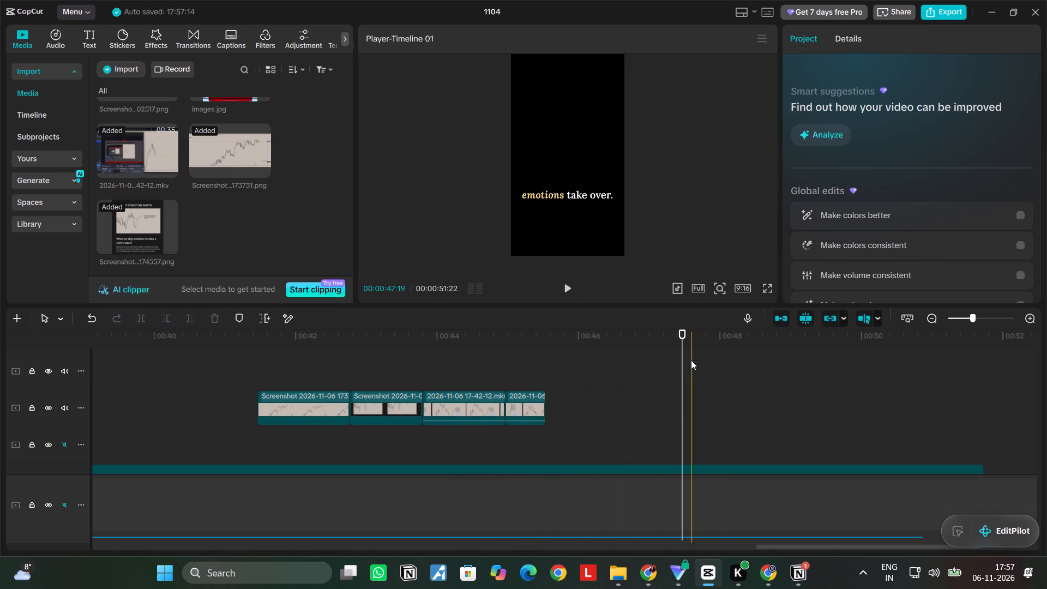
{"action": "left_click_drag", "start_coordinate": [681, 363], "coordinate": [257, 400]}
{"action": "left_click", "coordinate": [561, 290]}
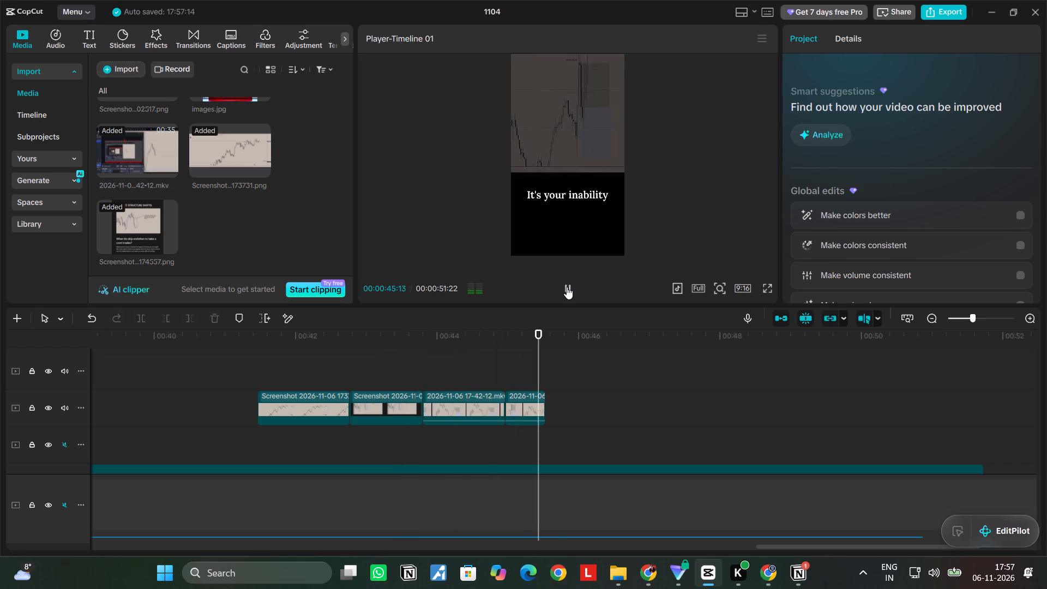
{"action": "scroll", "coordinate": [623, 398], "scroll_direction": "down", "scroll_amount": 1}
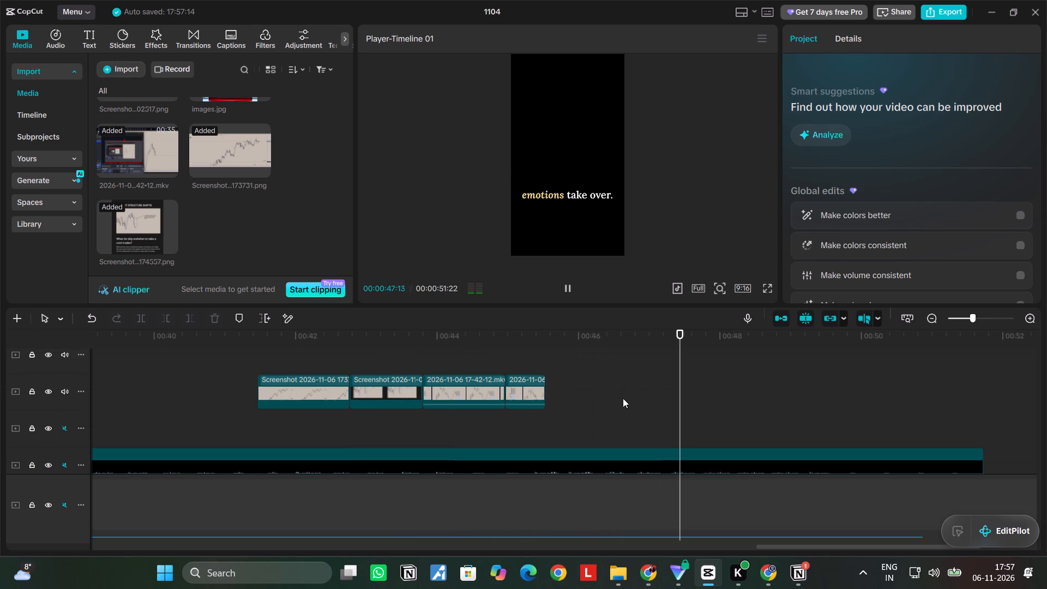
{"action": "scroll", "coordinate": [609, 382], "scroll_direction": "down", "scroll_amount": 3}
{"action": "scroll", "coordinate": [609, 384], "scroll_direction": "up", "scroll_amount": 4}
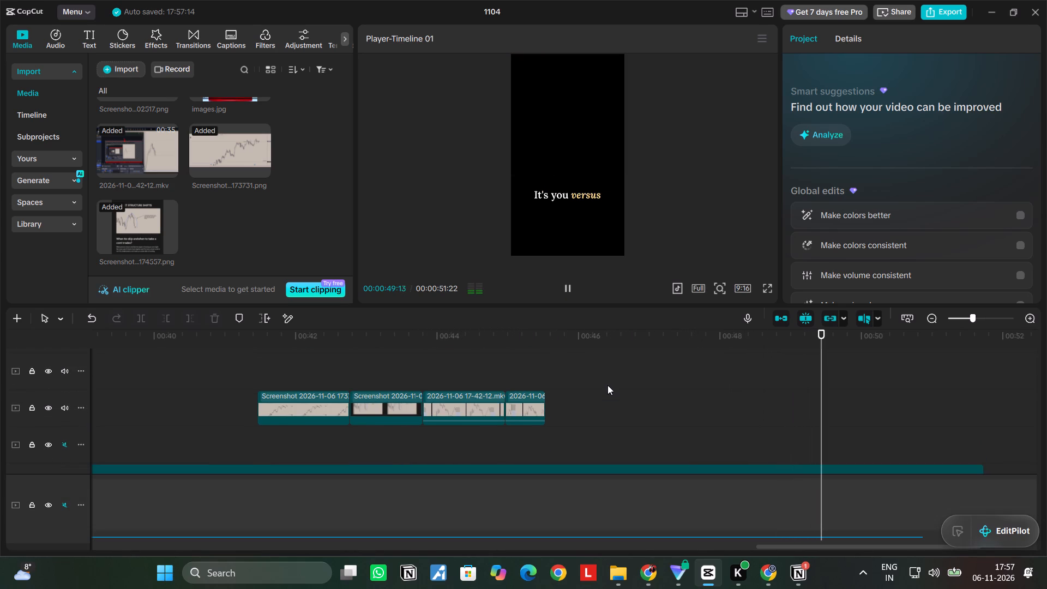
Open the video's export settings and name the output "complete reel 3".
{"action": "left_click", "coordinate": [930, 13]}
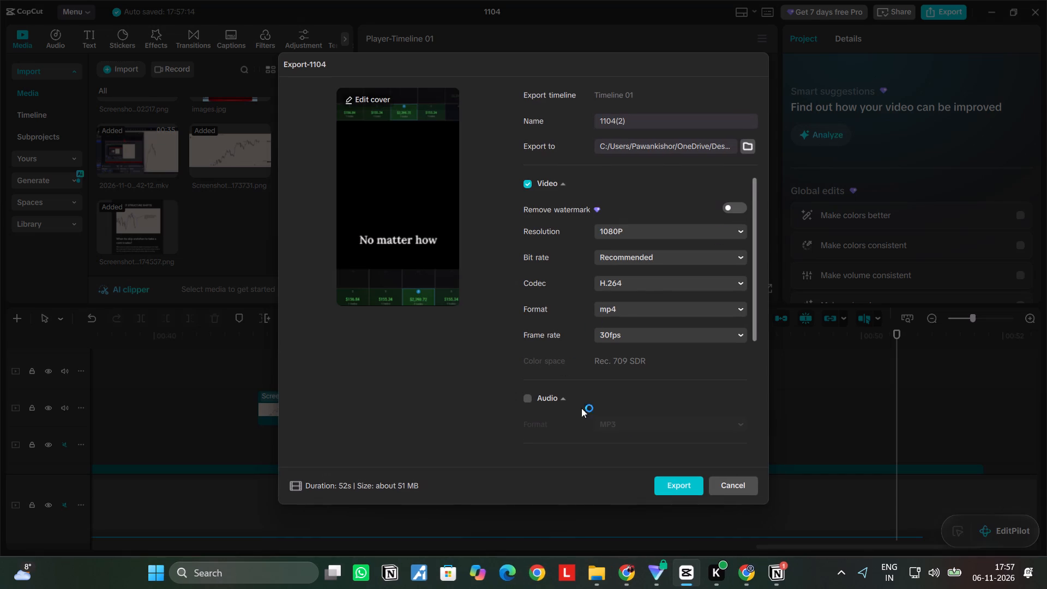
{"action": "left_click_drag", "start_coordinate": [664, 481], "coordinate": [660, 320]}
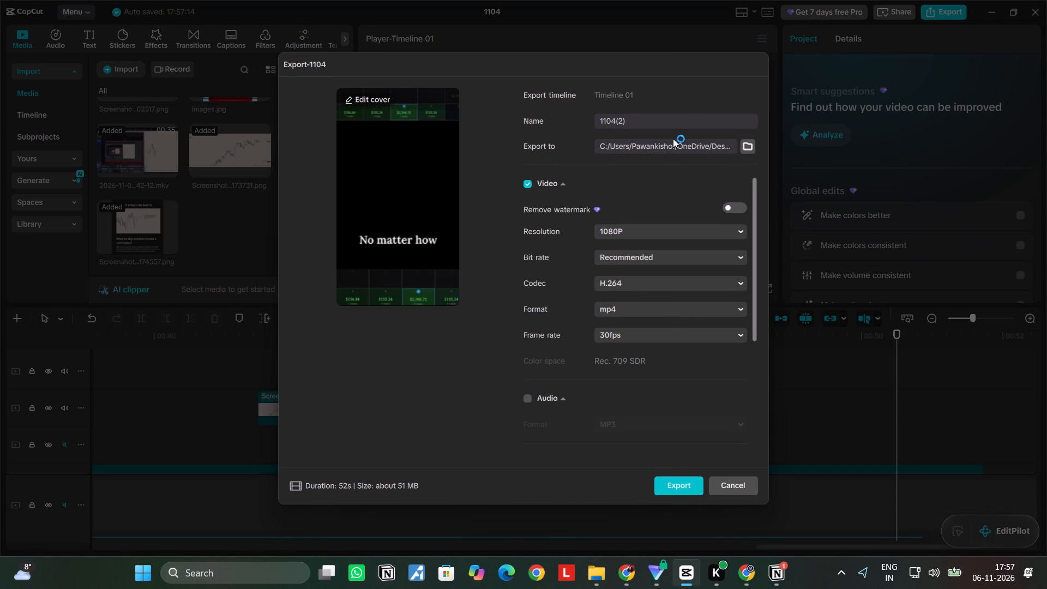
{"action": "double_click", "coordinate": [670, 123]}
{"action": "double_click", "coordinate": [666, 128]}
{"action": "double_click", "coordinate": [666, 117]}
{"action": "double_click", "coordinate": [664, 121]}
{"action": "key", "text": "BackSpace"}
{"action": "key", "text": "BackSpace"}
{"action": "key", "text": "BackSpace"}
{"action": "key", "text": "BackSpace"}
{"action": "key", "text": "BackSpace"}
{"action": "key", "text": "BackSpace"}
{"action": "key", "text": "BackSpace"}
{"action": "key", "text": "BackSpace"}
{"action": "key", "text": "BackSpace"}
{"action": "key", "text": "BackSpace"}
{"action": "key", "text": "BackSpace"}
{"action": "key", "text": "BackSpace"}
{"action": "key", "text": "BackSpace"}
{"action": "type", "text": "complete reel 3"}
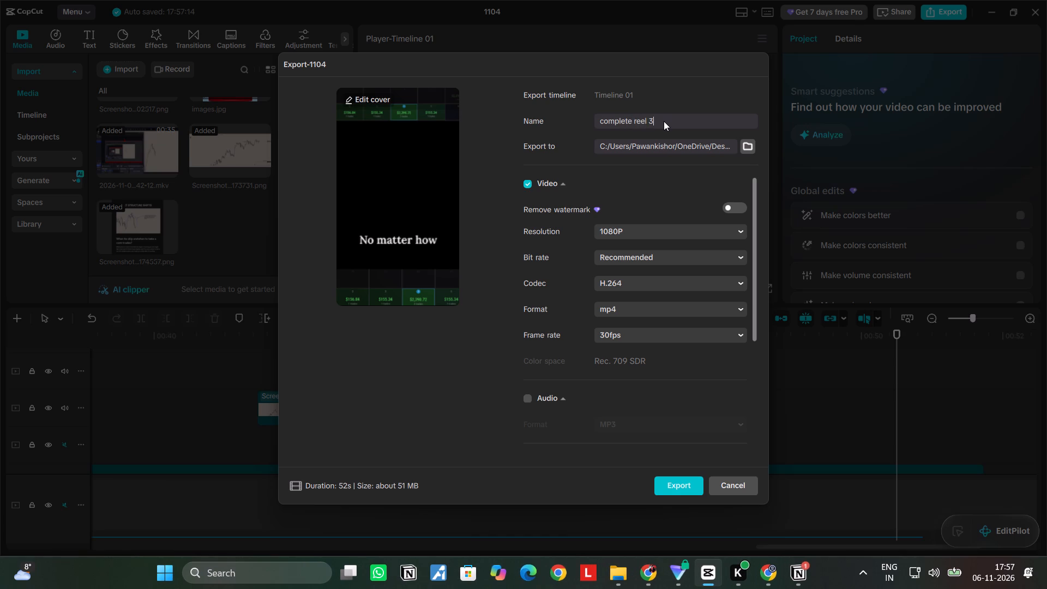
Export the video as a 1080P, 30fps mp4 and let the finished result's preview play.
{"action": "left_click", "coordinate": [666, 489]}
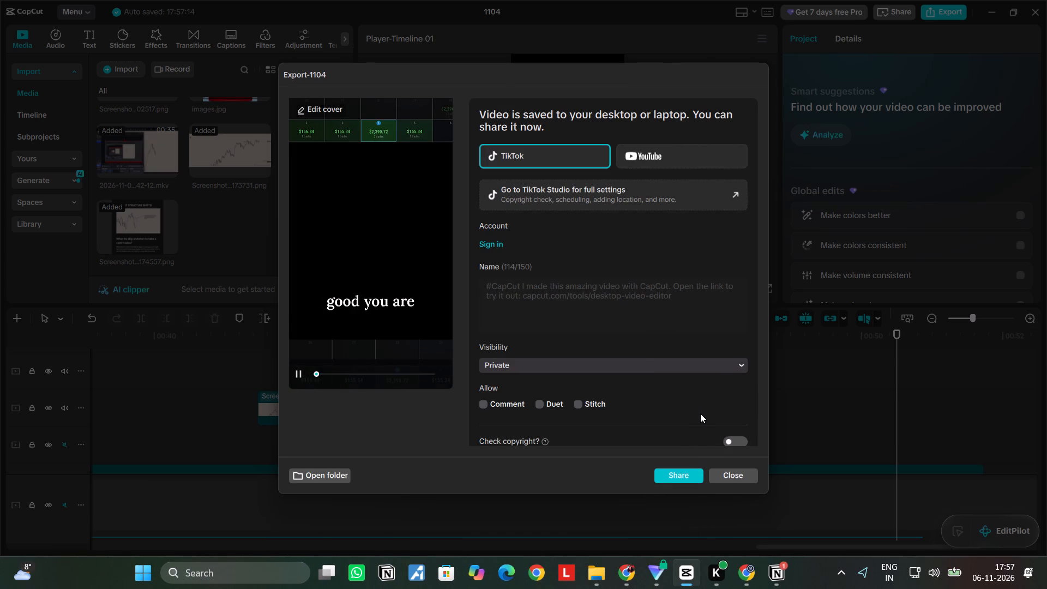
{"action": "right_click_drag", "start_coordinate": [700, 413], "coordinate": [495, 462]}
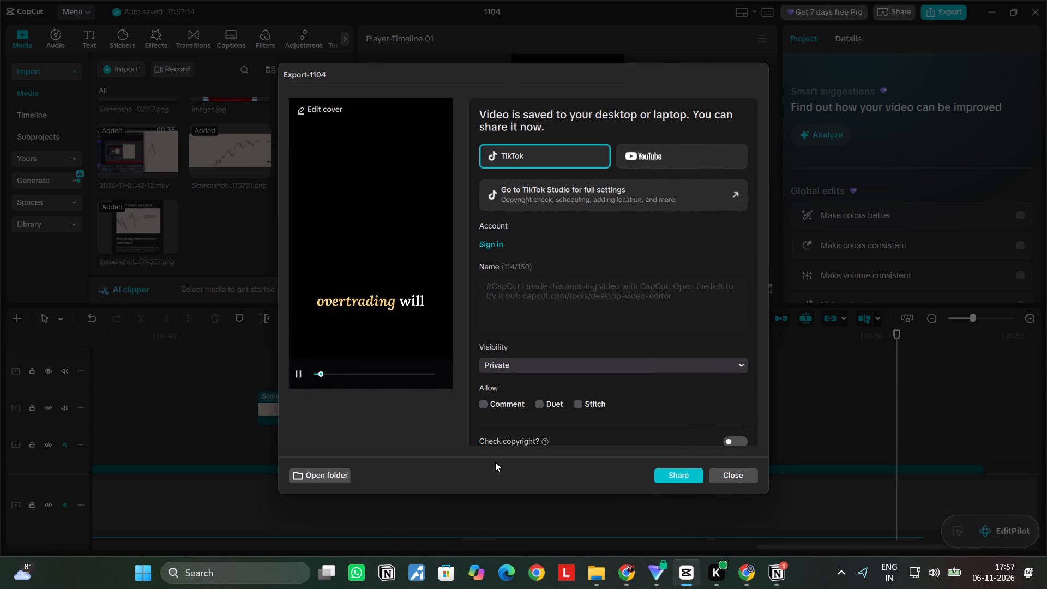
{"action": "right_click_drag", "start_coordinate": [495, 462], "coordinate": [384, 395]}
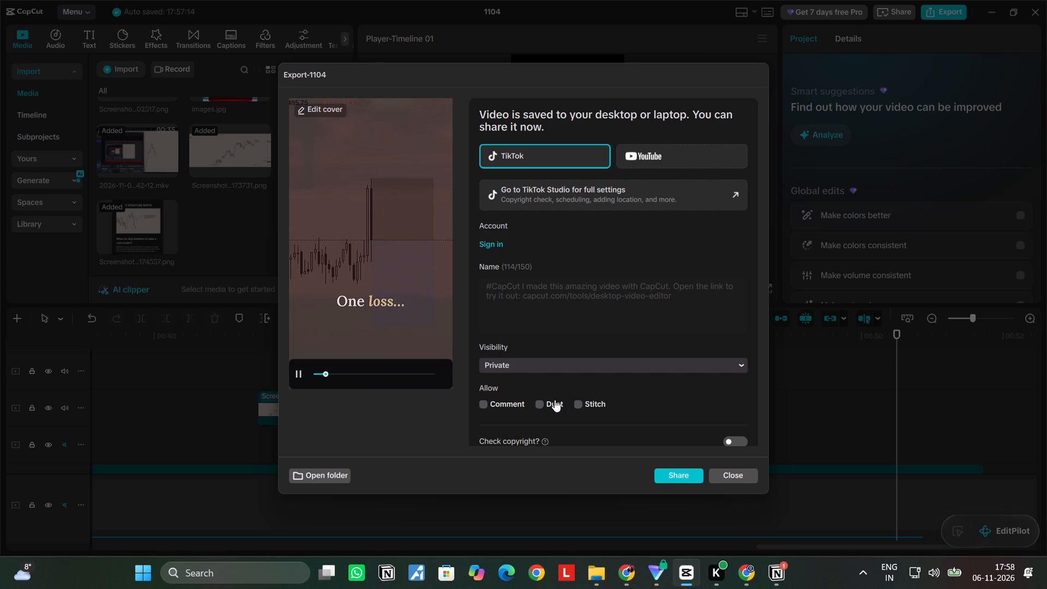
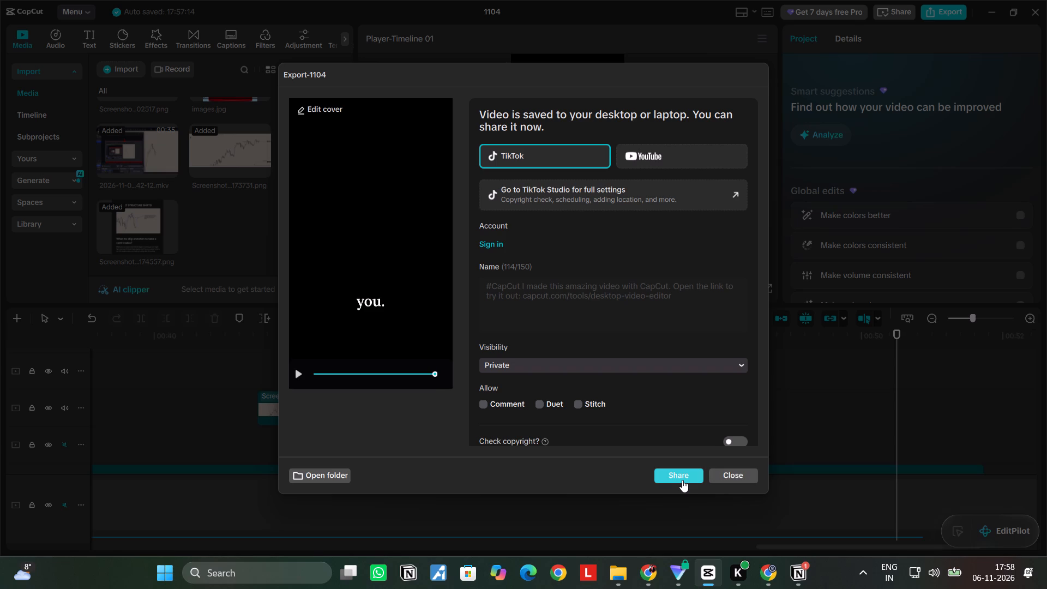
{"action": "left_click", "coordinate": [717, 481]}
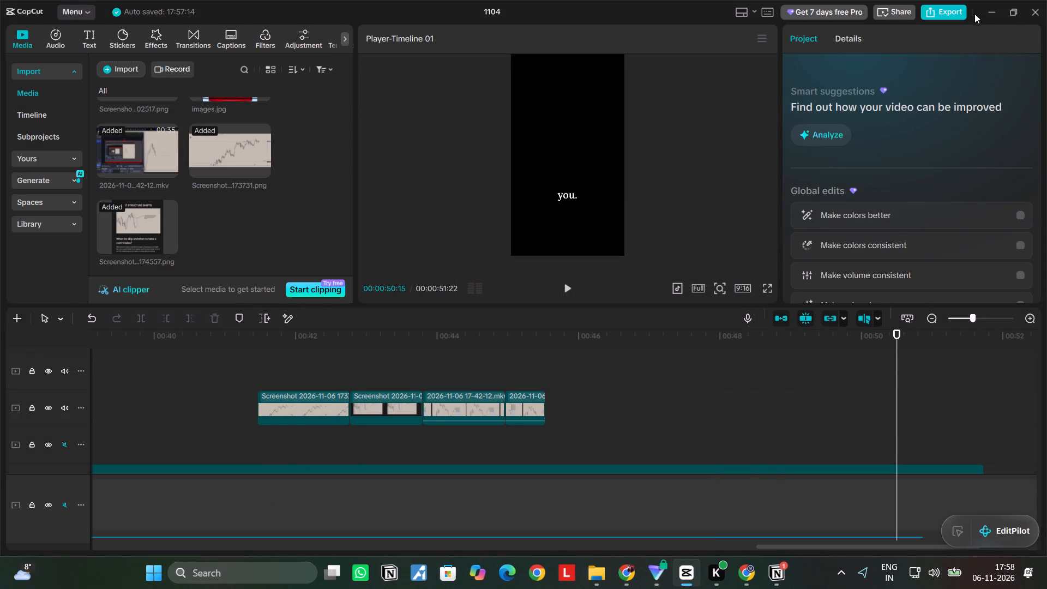